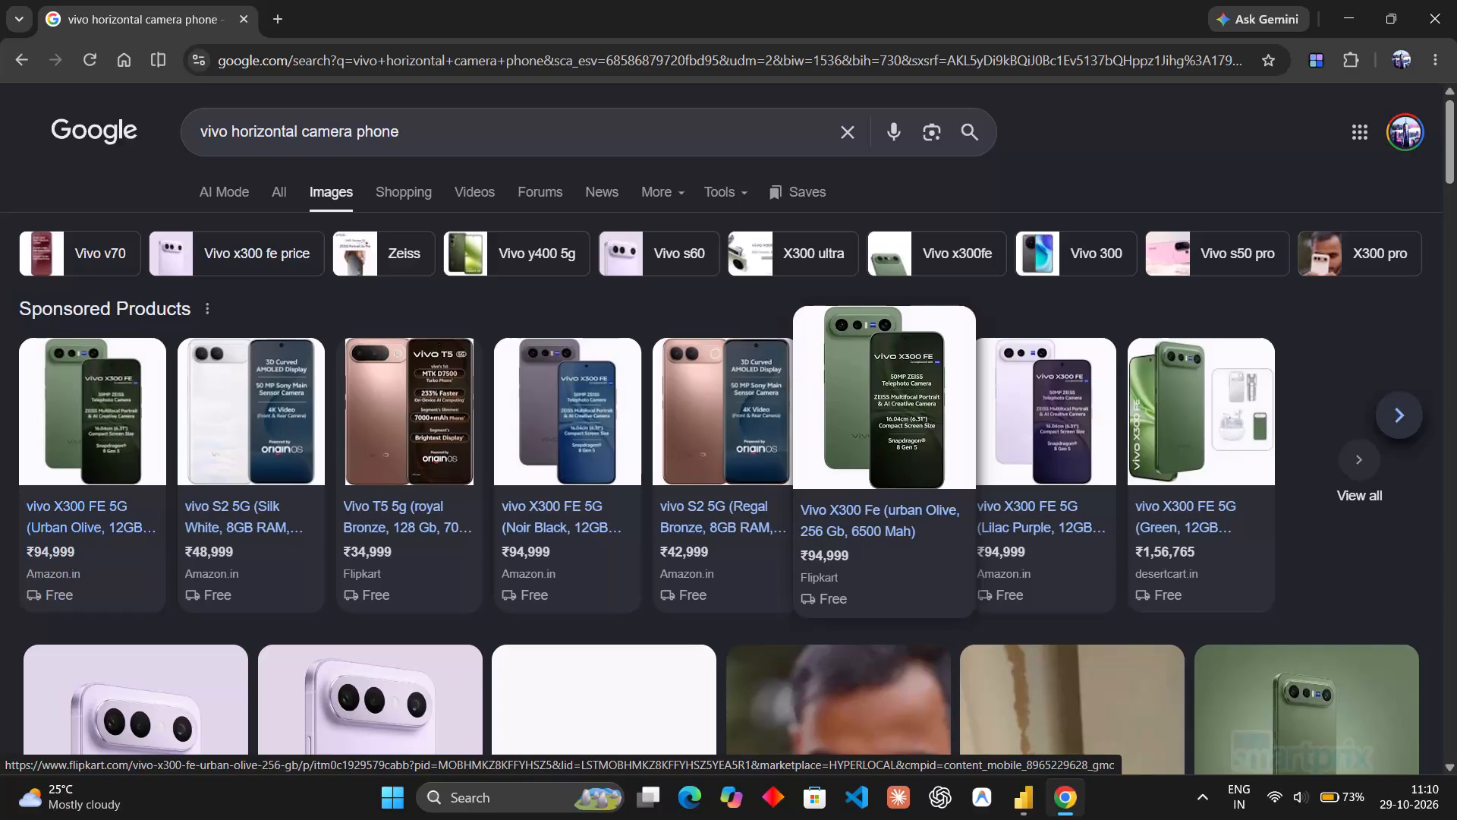
Close the browser window showing the vivo phone image search to return to the Power BI report.
{"action": "left_click", "coordinate": [1456, 0]}
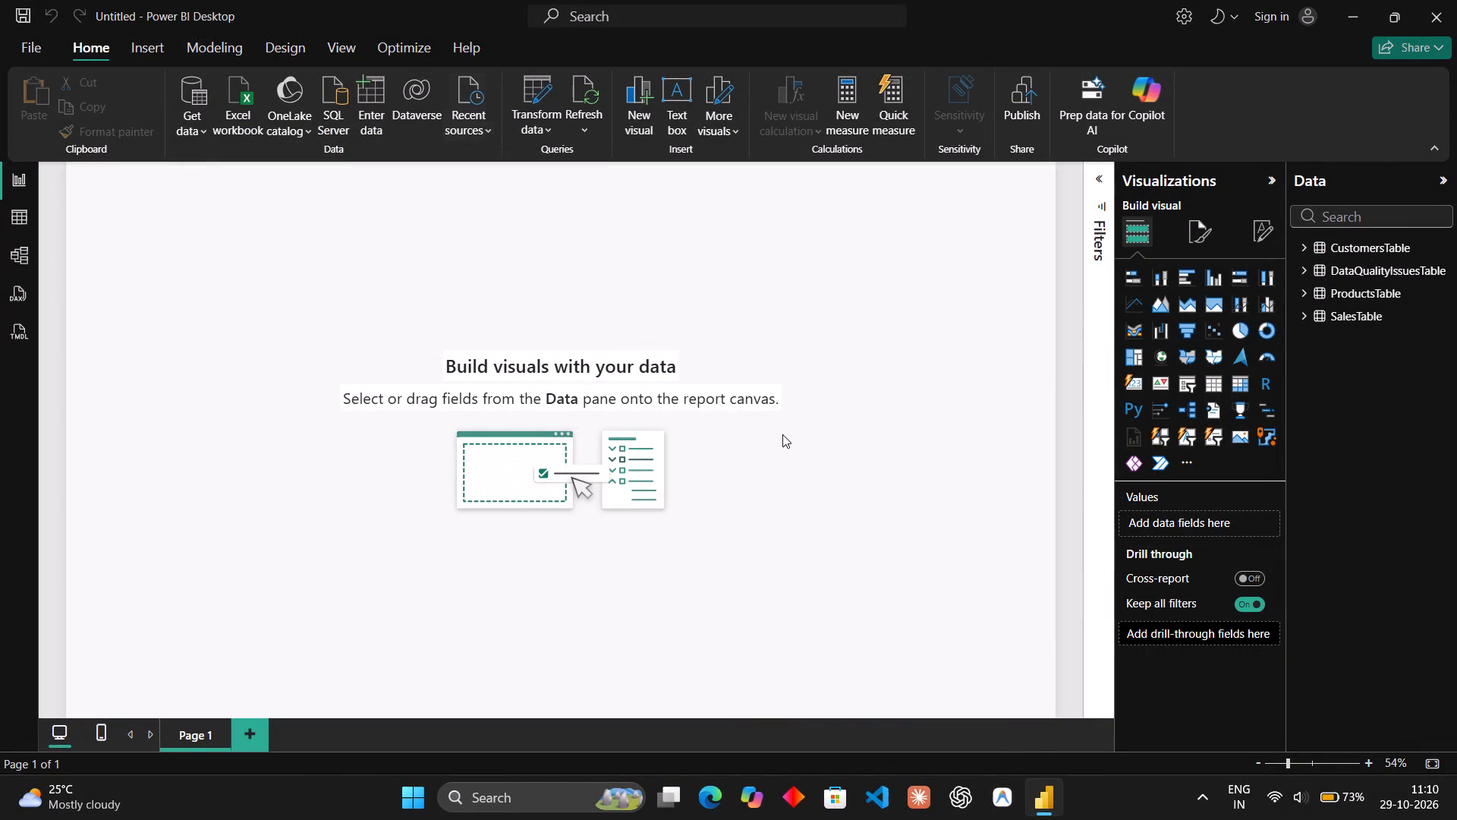
Show the rows of CustomersTable in the table view.
{"action": "left_click", "coordinate": [17, 223]}
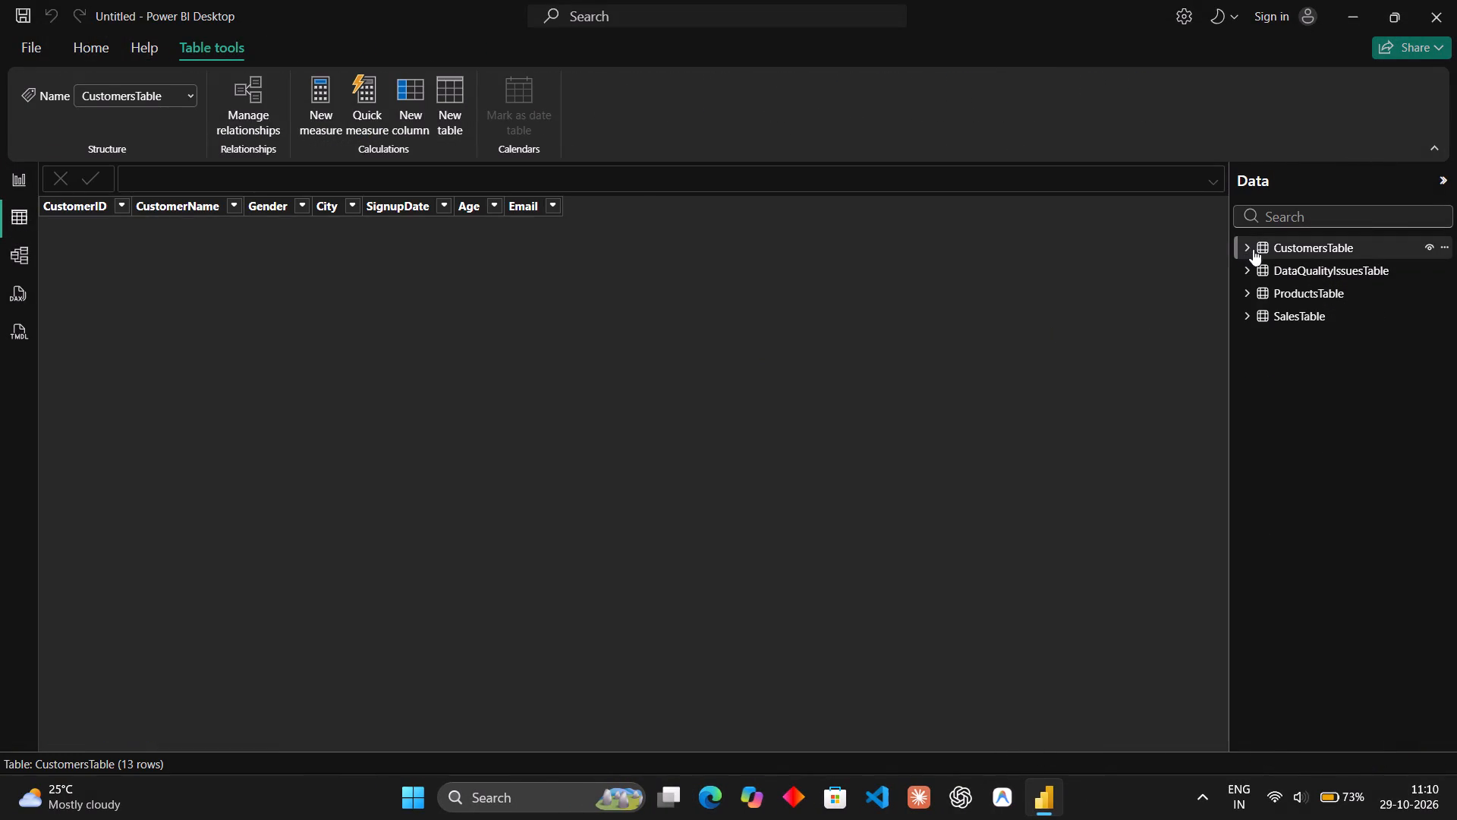
Look through the computer's installed apps and recent files for another program to open.
{"action": "left_click", "coordinate": [435, 801]}
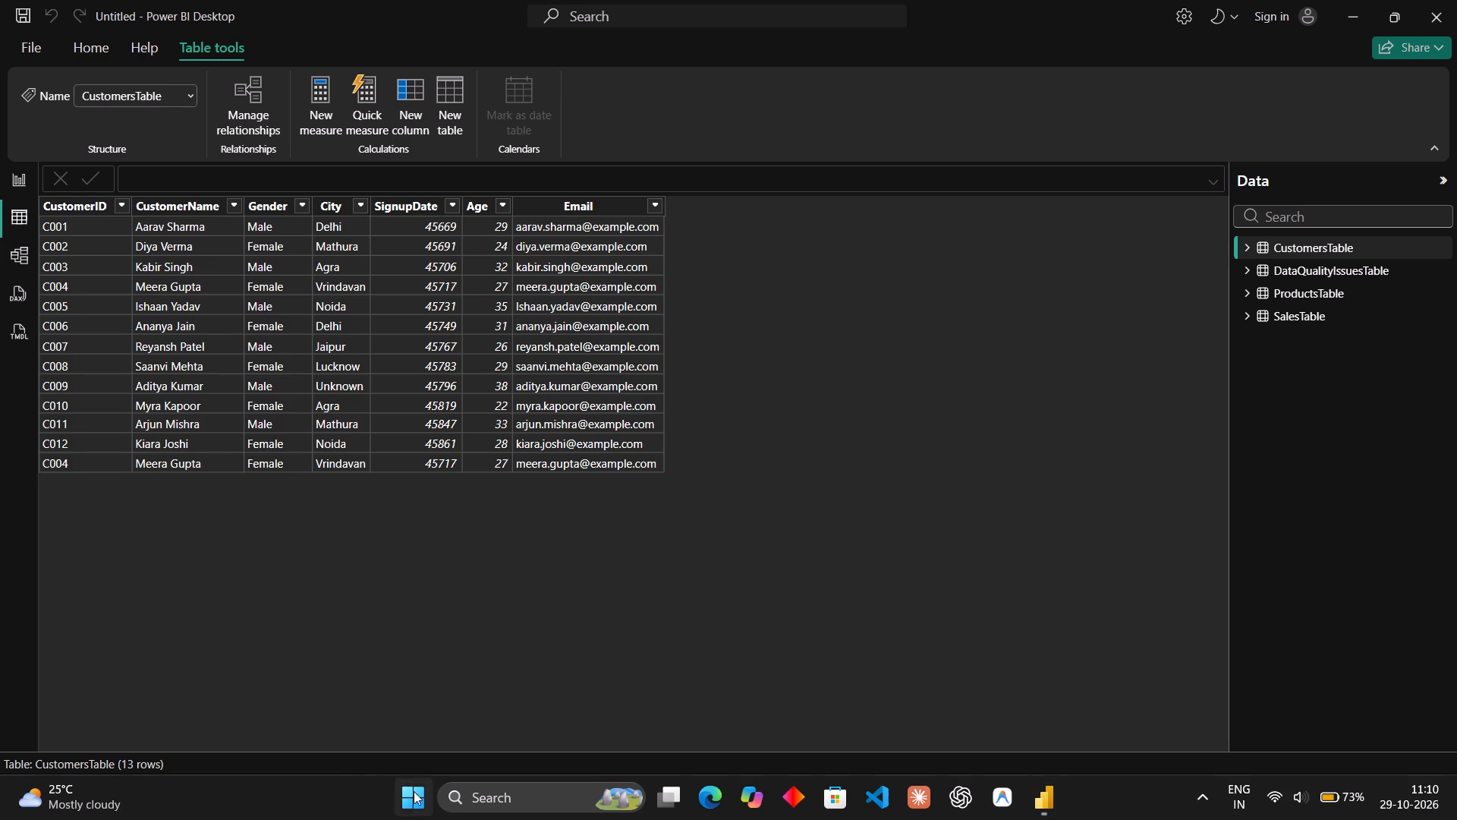
{"action": "left_click", "coordinate": [414, 791]}
{"action": "scroll", "coordinate": [734, 512], "scroll_direction": "down", "scroll_amount": 1}
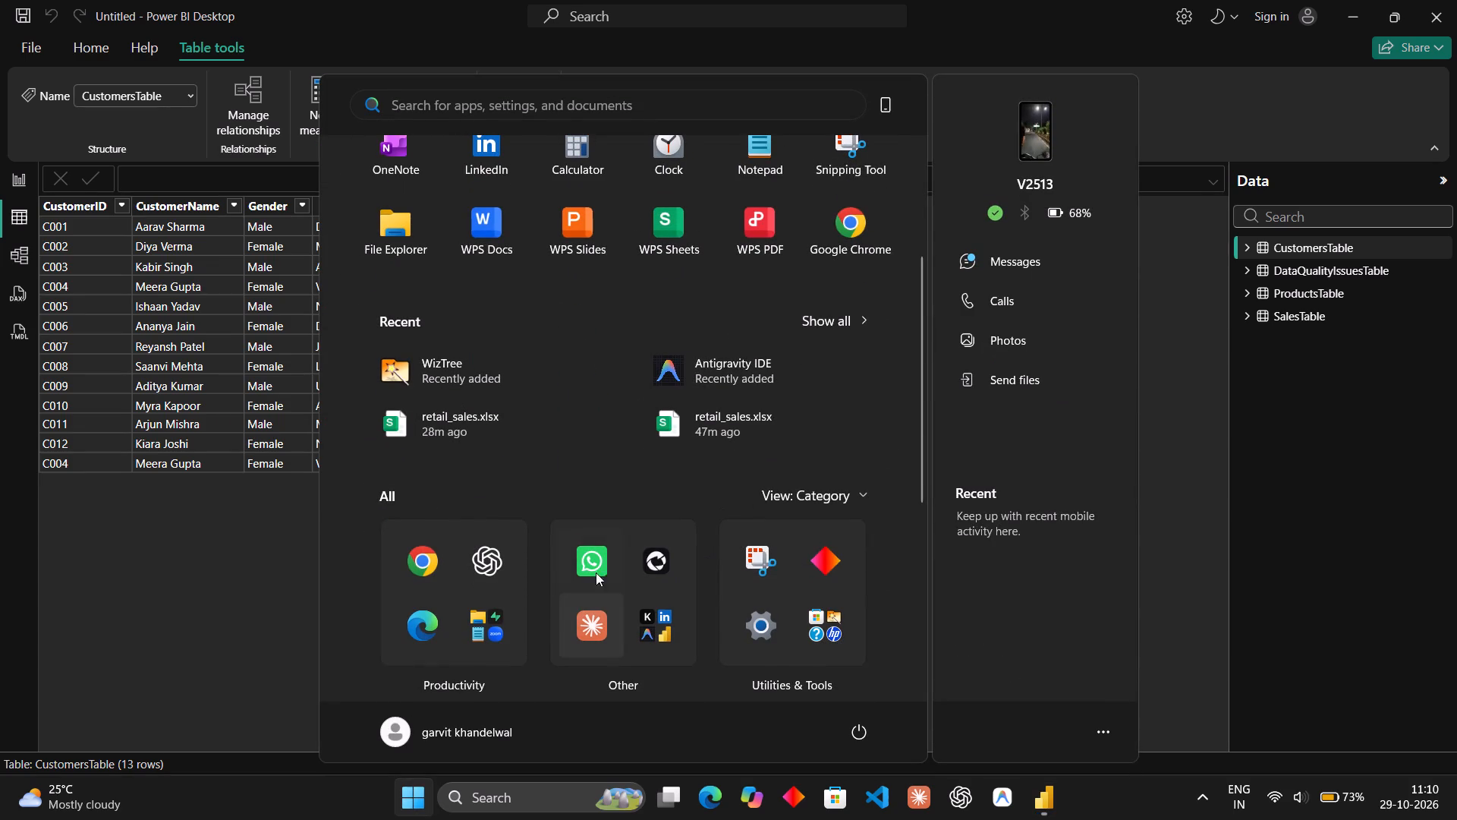
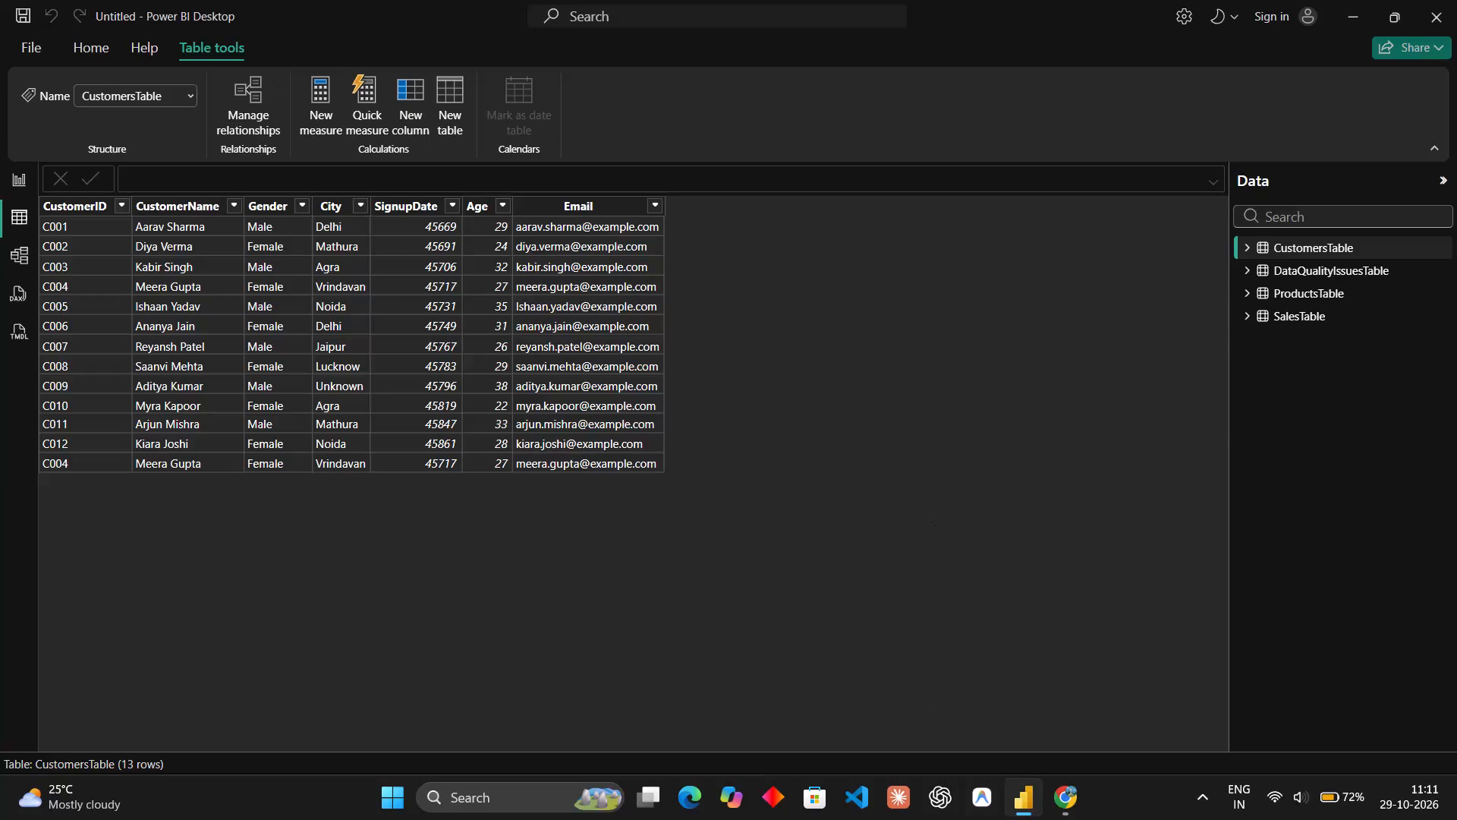
In the report view, list the fields of CustomersTable, DataQualityIssuesTable, ProductsTable and SalesTable, leaving DataQualityIssuesTable collapsed.
{"action": "left_click", "coordinate": [9, 183]}
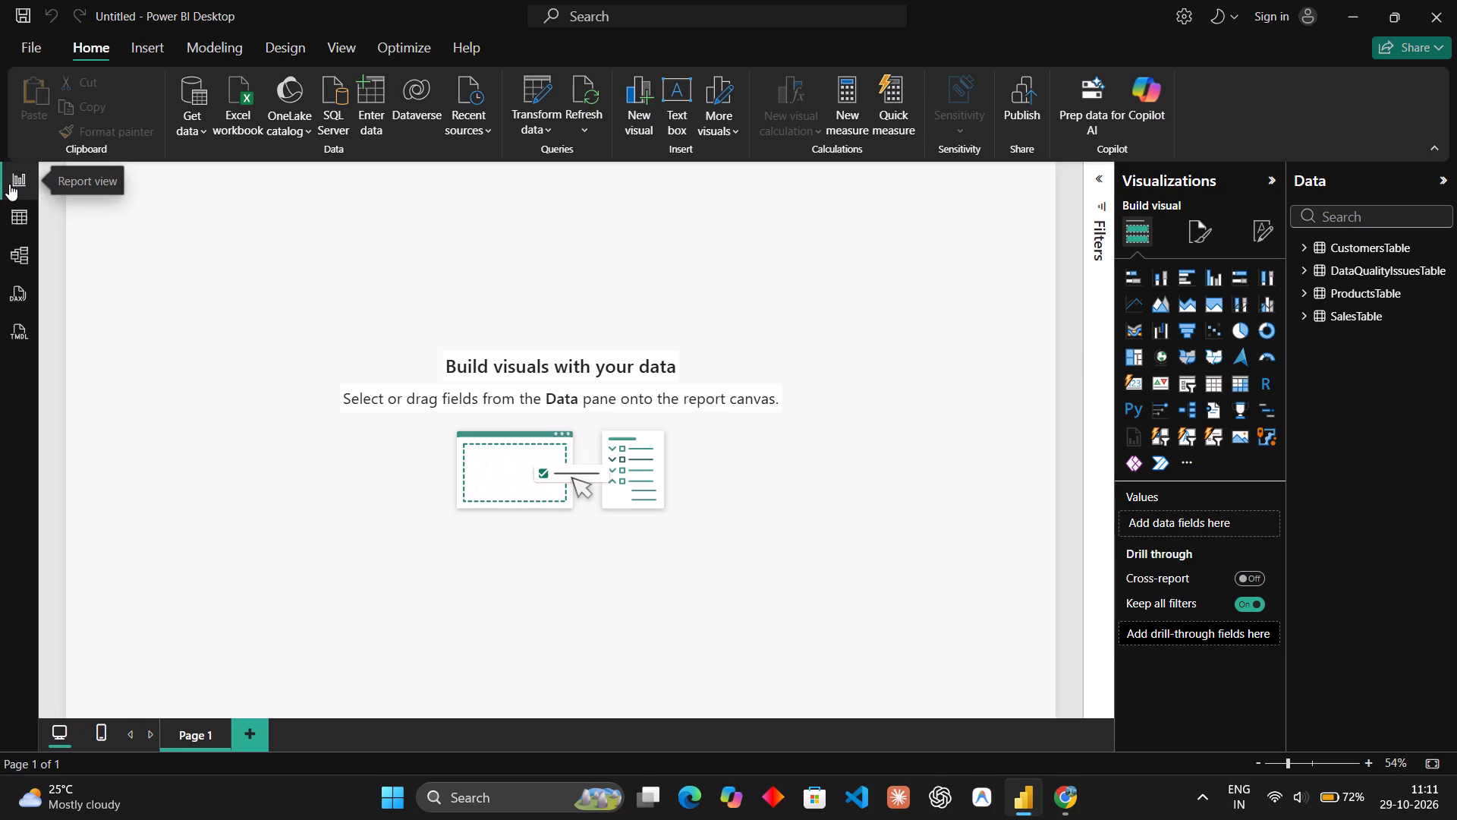
{"action": "left_click", "coordinate": [1311, 244]}
{"action": "left_click", "coordinate": [1304, 247]}
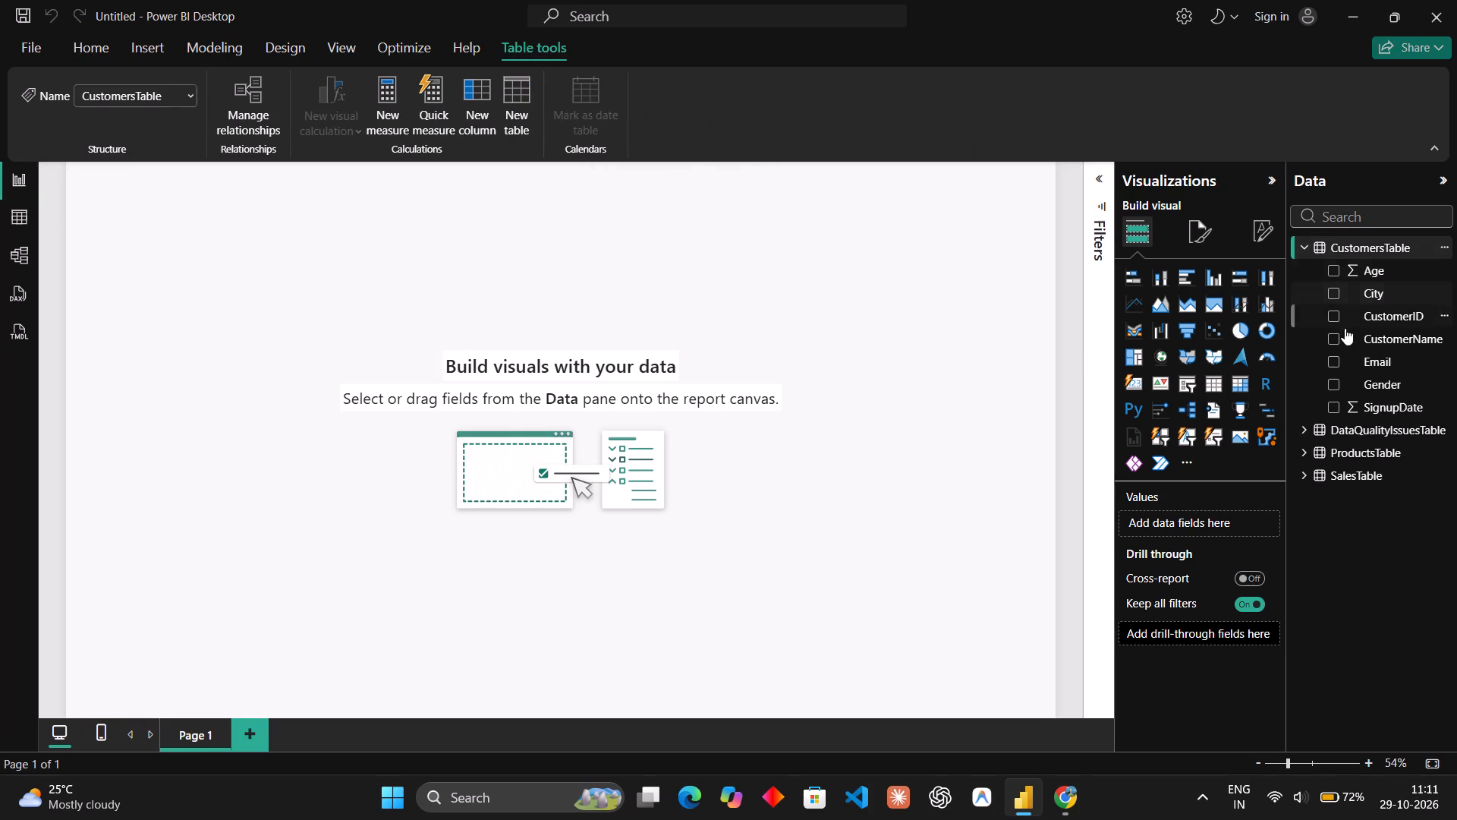
{"action": "left_click", "coordinate": [1292, 423]}
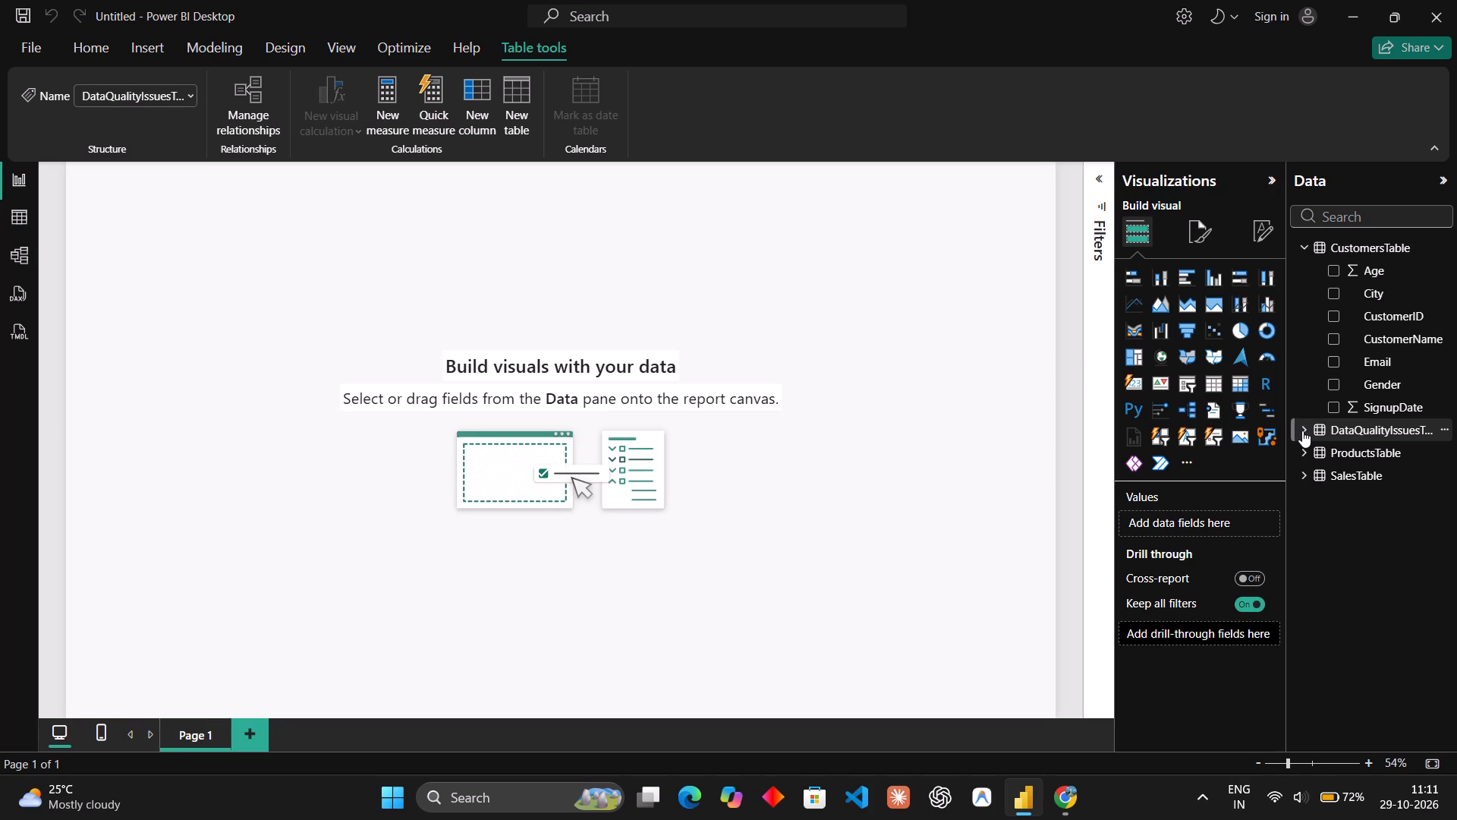
{"action": "left_click", "coordinate": [1302, 430]}
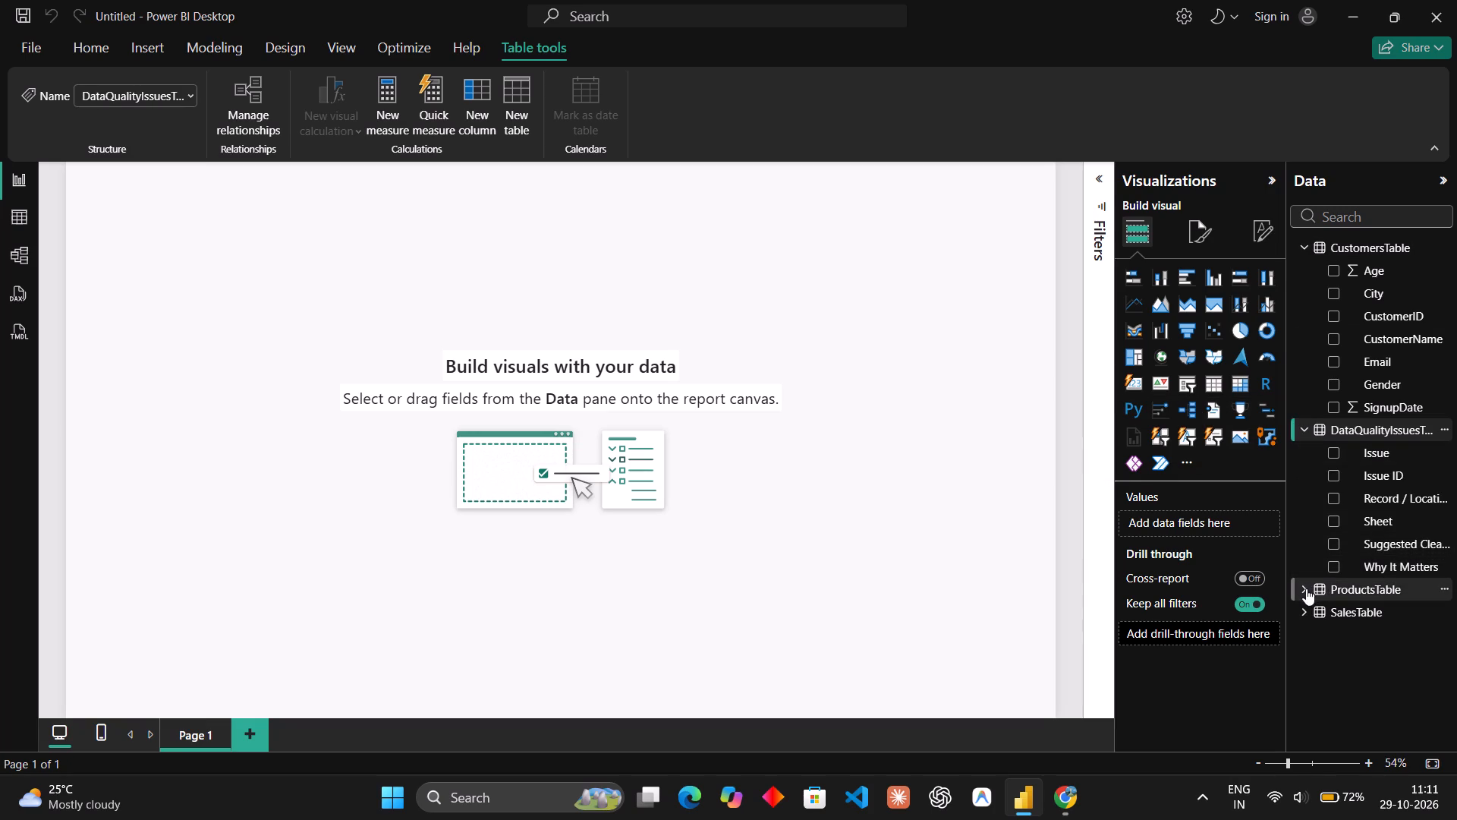
{"action": "left_click", "coordinate": [1299, 425]}
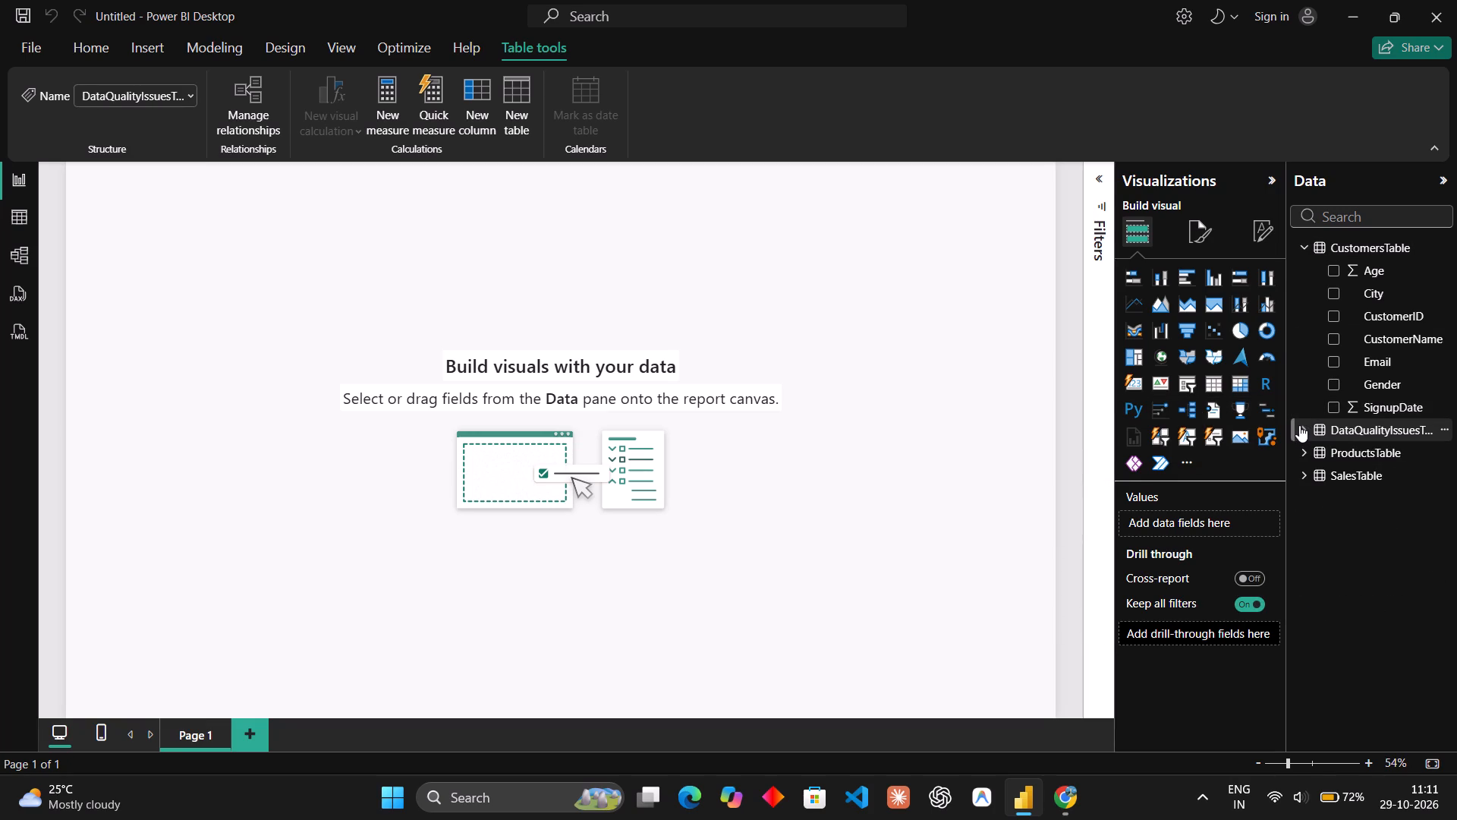
{"action": "left_click", "coordinate": [1304, 448]}
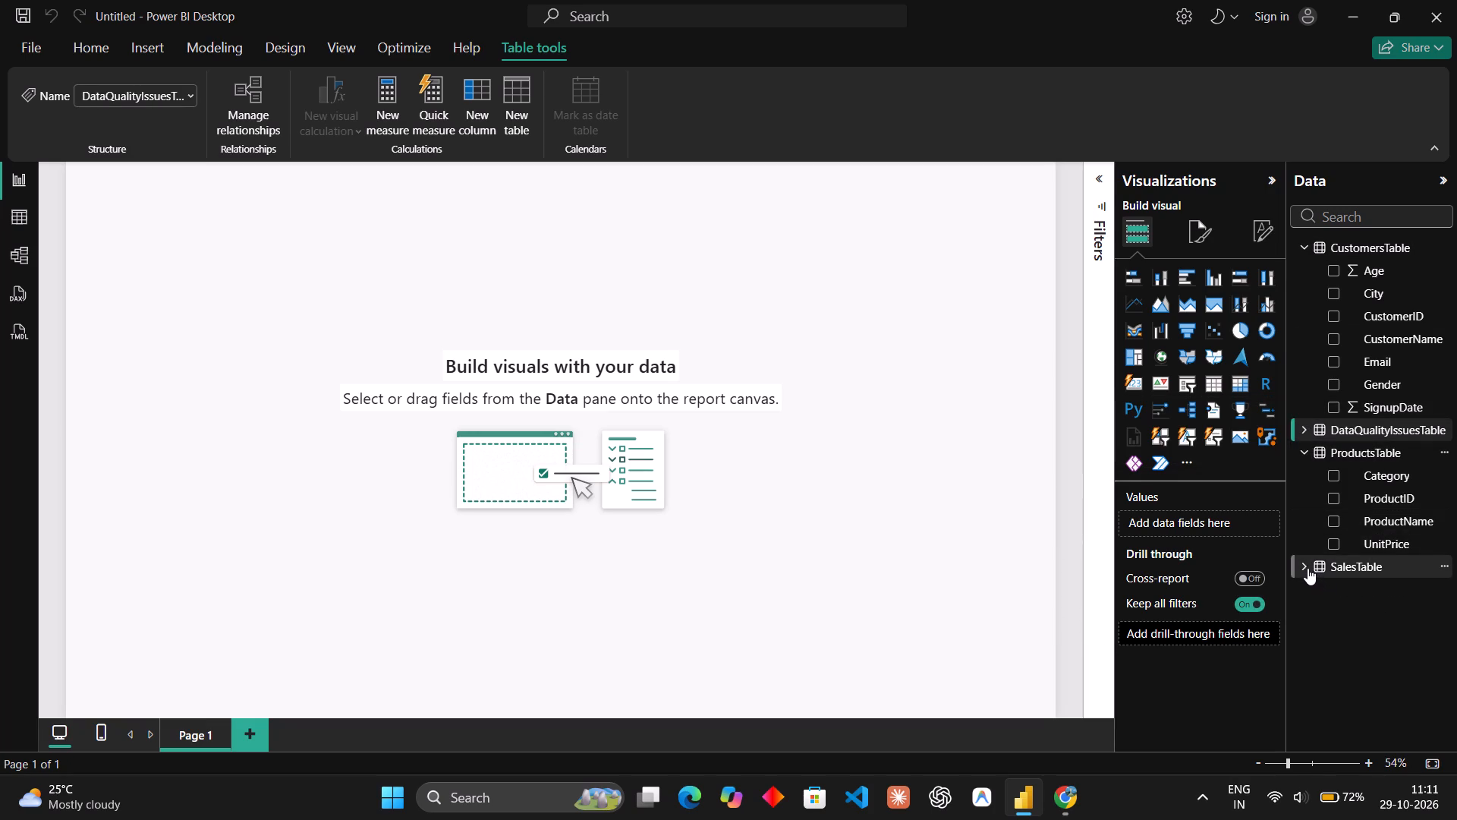
{"action": "left_click", "coordinate": [1307, 568]}
{"action": "scroll", "coordinate": [1308, 568], "scroll_direction": "down", "scroll_amount": 1}
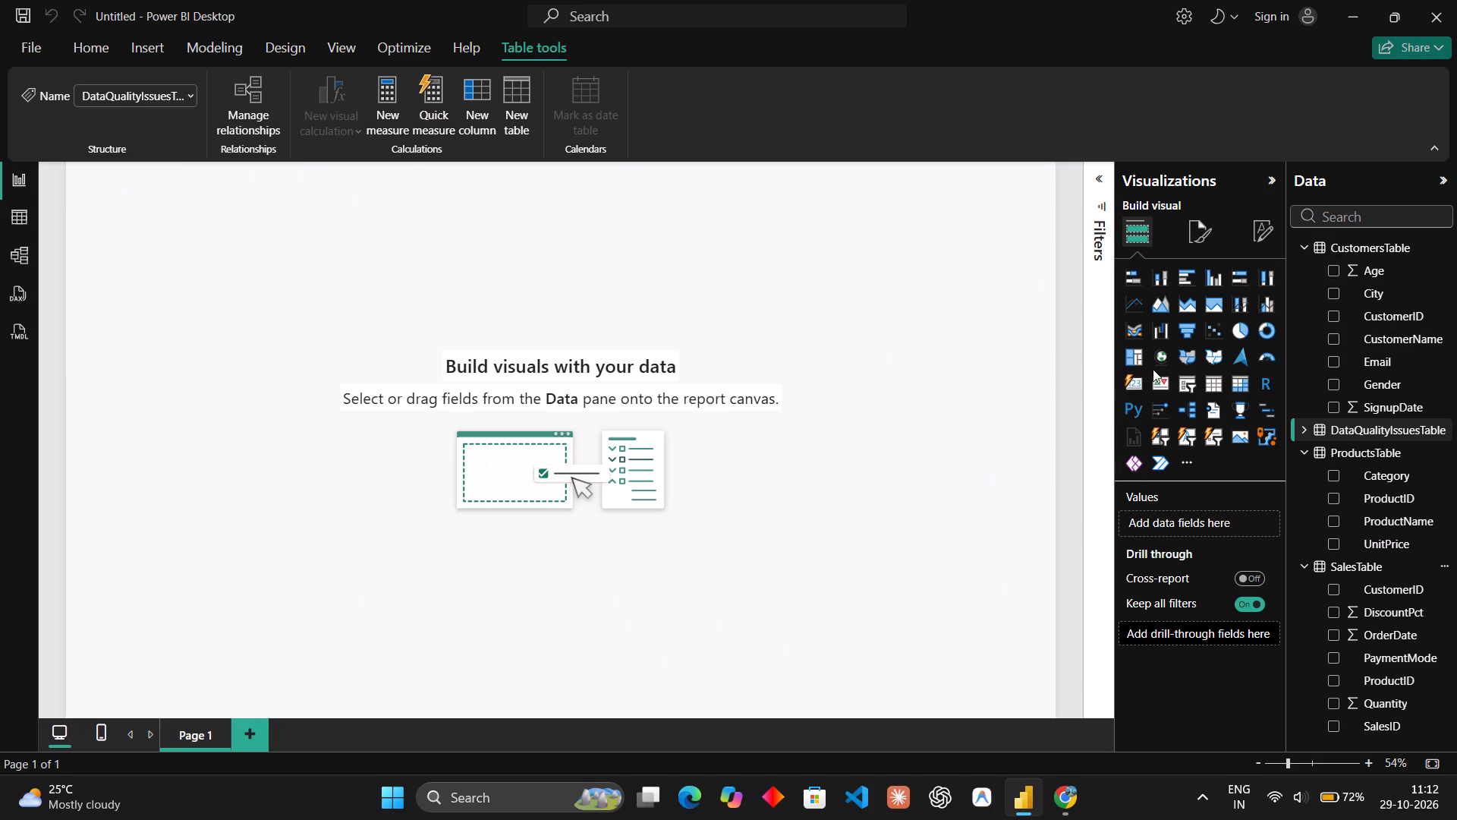
Restore the default visuals in the visualizations pane.
{"action": "left_click", "coordinate": [1179, 461]}
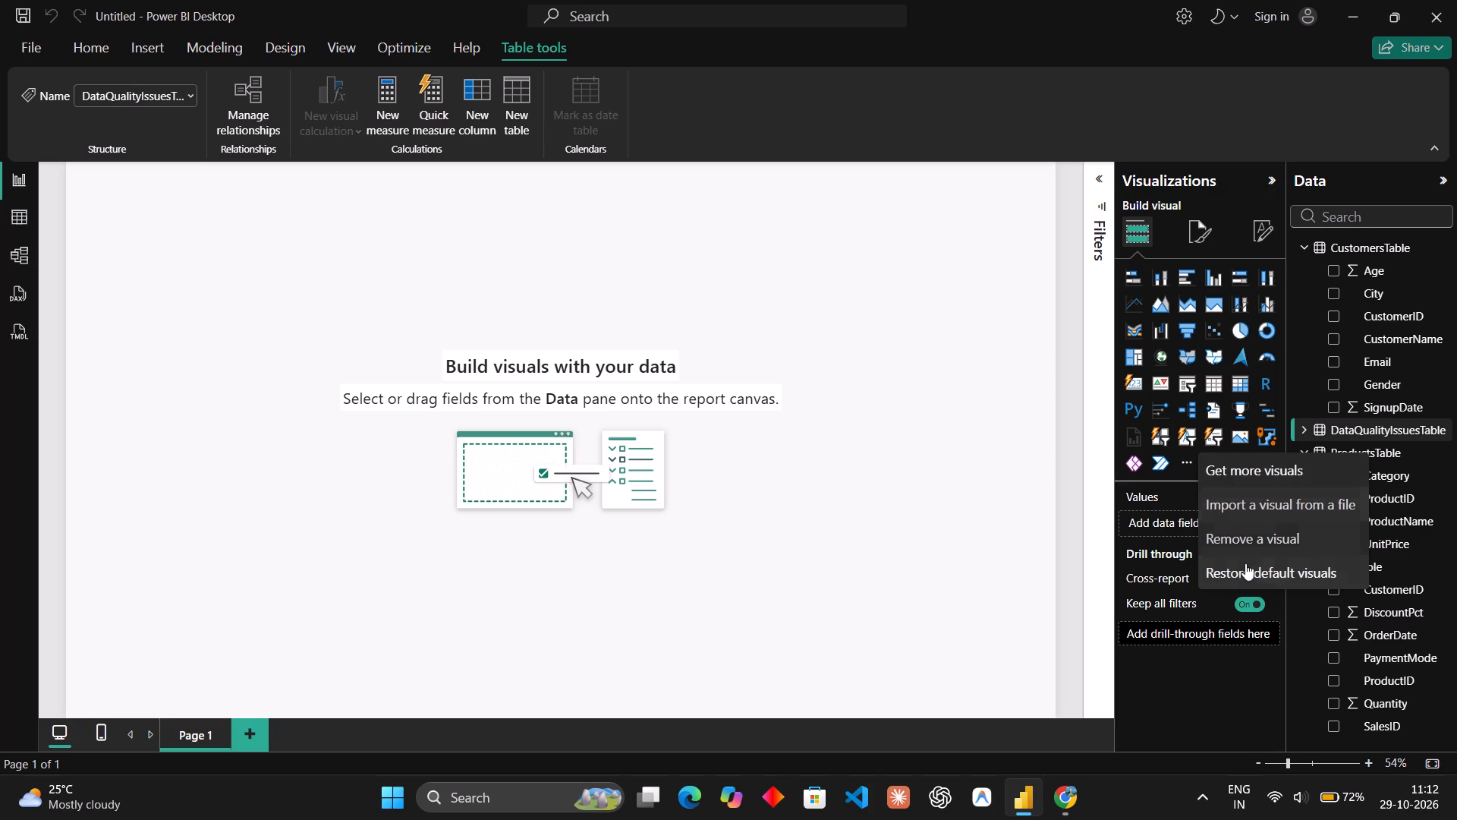
{"action": "left_click", "coordinate": [1248, 564]}
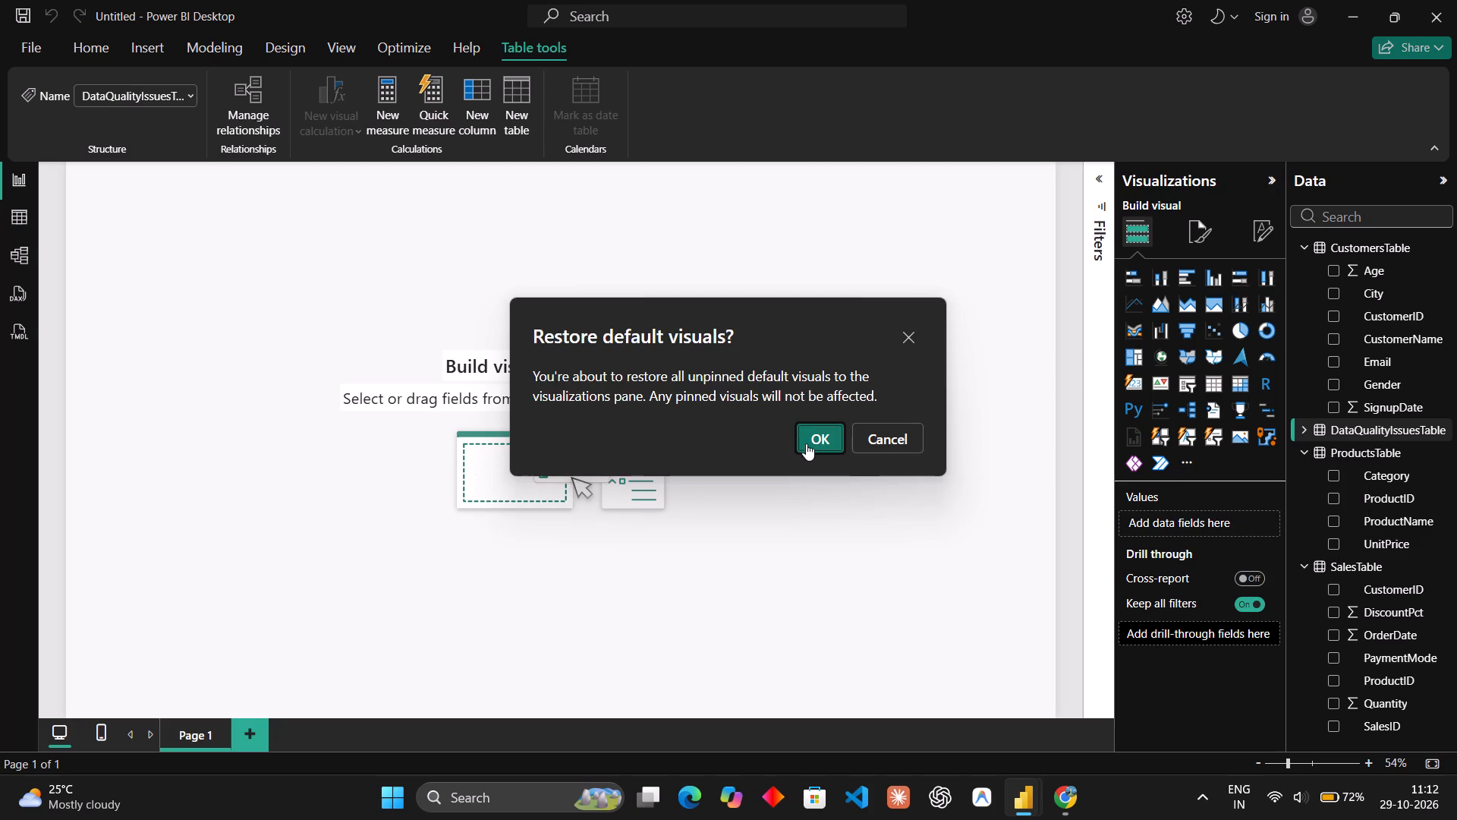
{"action": "left_click", "coordinate": [807, 441]}
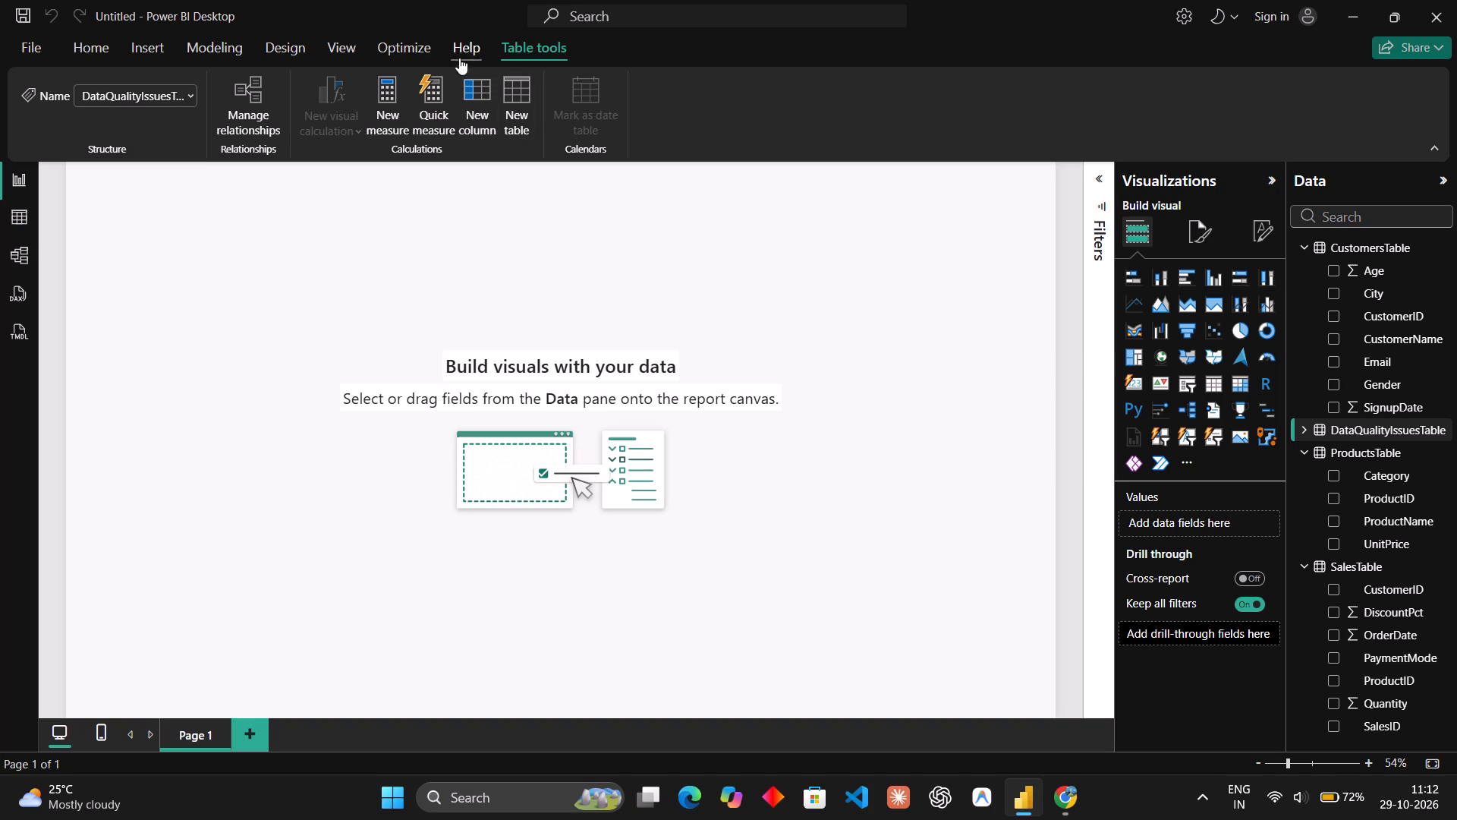
Examine the data tables and the existing relationships between them in the model view.
{"action": "left_click", "coordinate": [111, 47]}
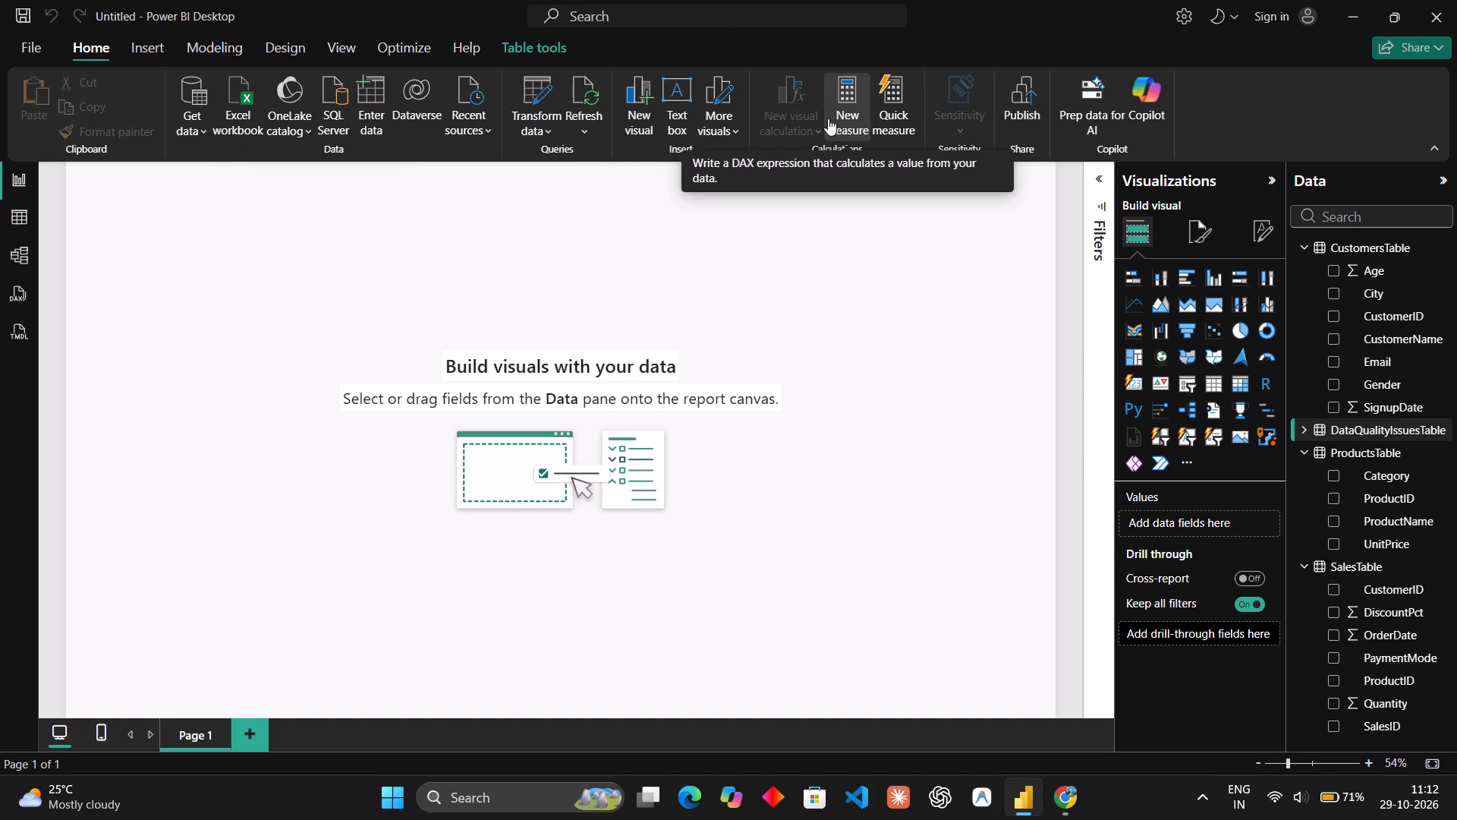
{"action": "left_click", "coordinate": [24, 216]}
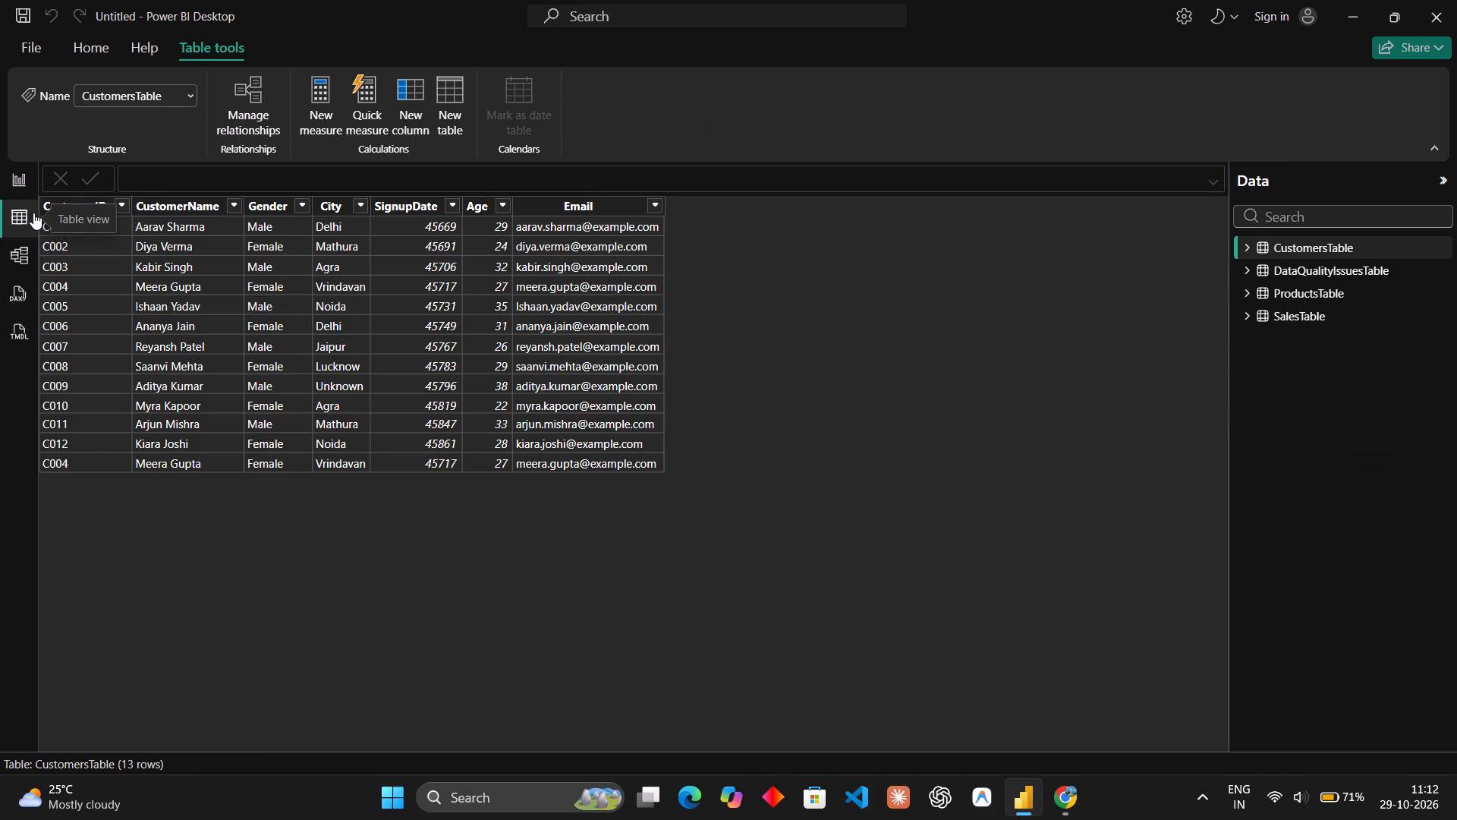
{"action": "left_click", "coordinate": [22, 273]}
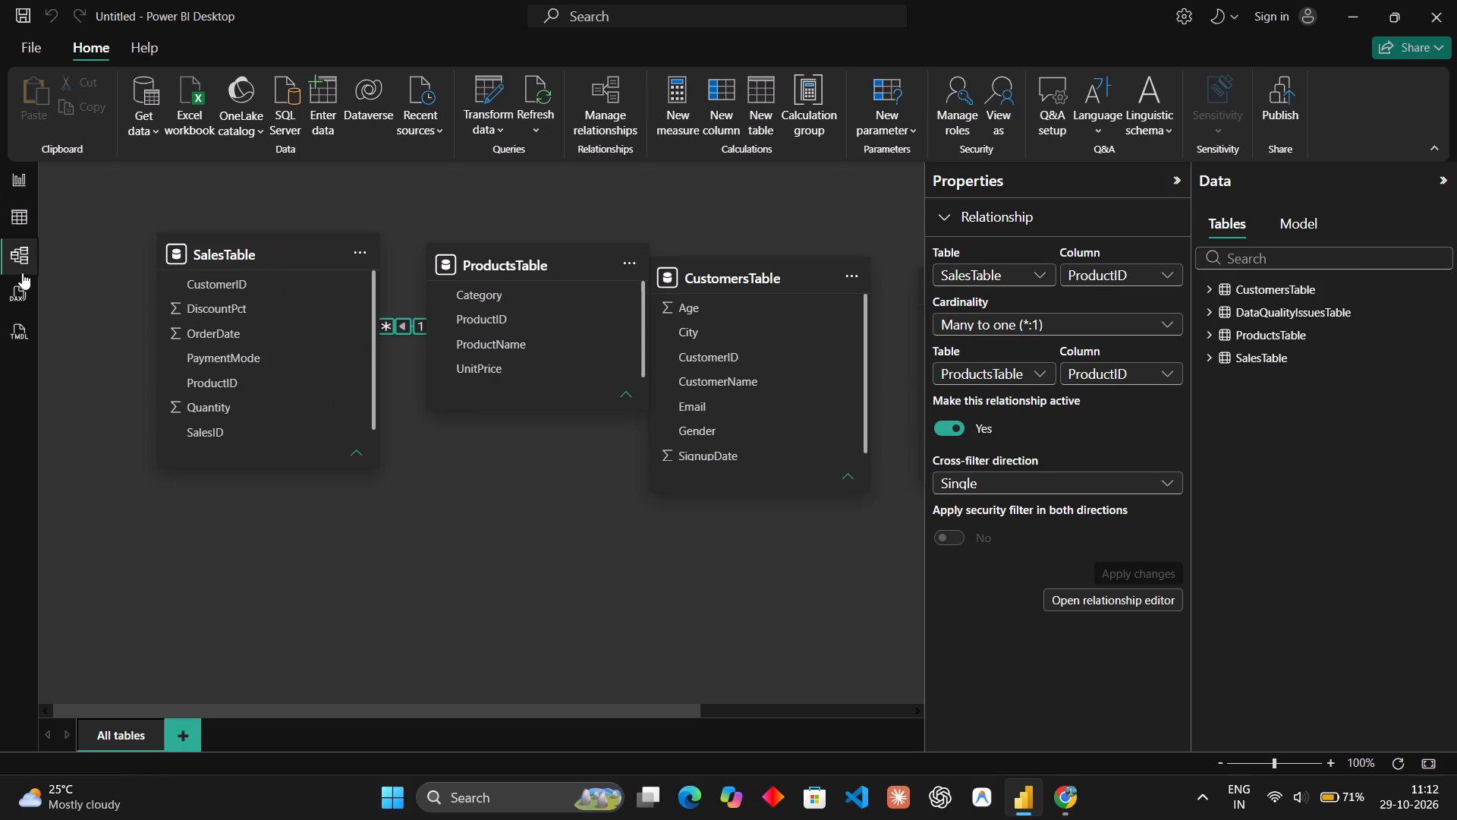
{"action": "scroll", "coordinate": [530, 462], "scroll_direction": "left", "scroll_amount": 1}
{"action": "left_click_drag", "start_coordinate": [342, 351], "coordinate": [373, 413]}
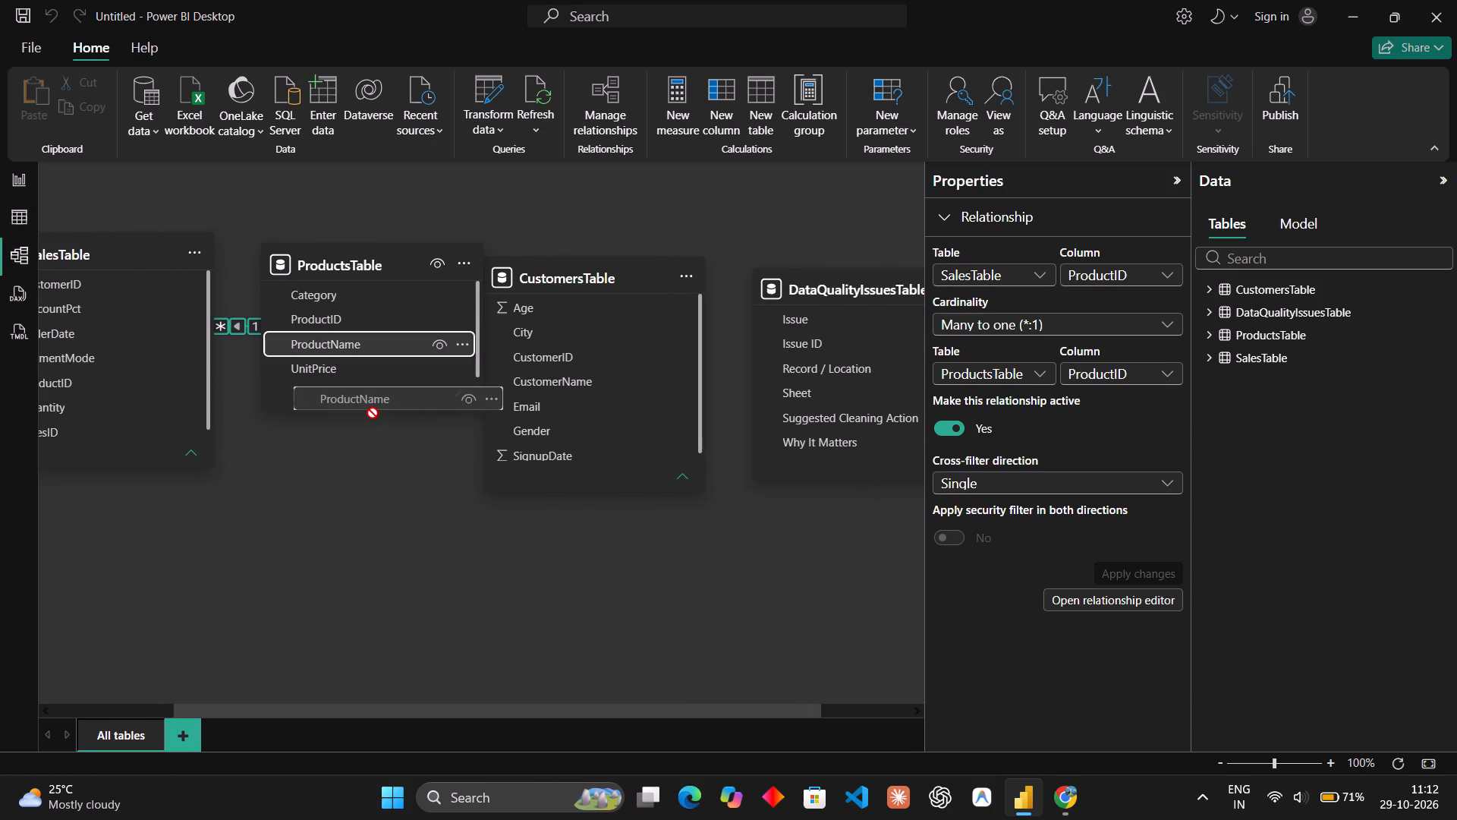
{"action": "left_click_drag", "start_coordinate": [373, 413], "coordinate": [348, 358]}
{"action": "scroll", "coordinate": [393, 424], "scroll_direction": "right", "scroll_amount": 2}
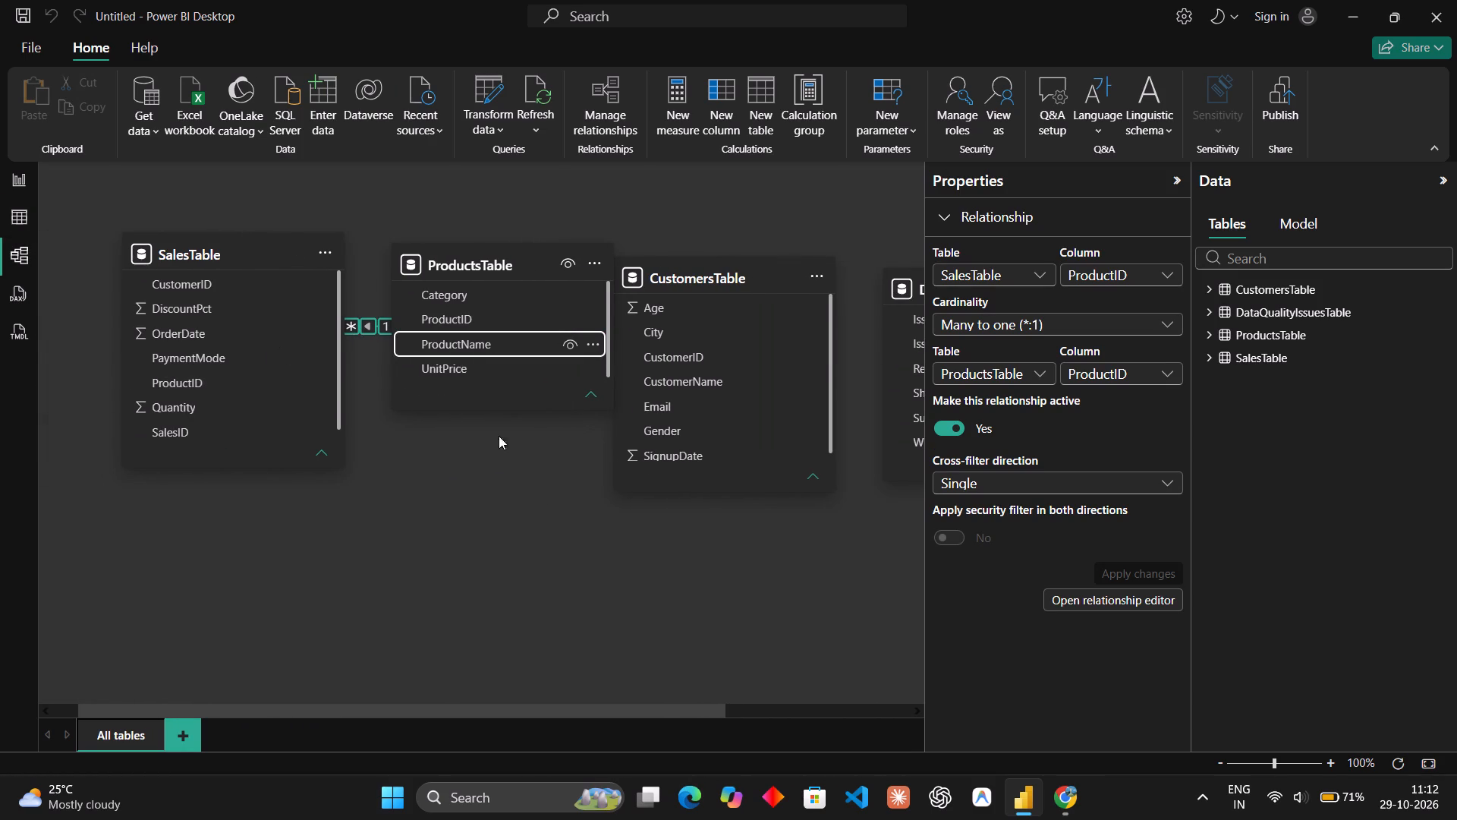
{"action": "scroll", "coordinate": [507, 459], "scroll_direction": "left", "scroll_amount": 3}
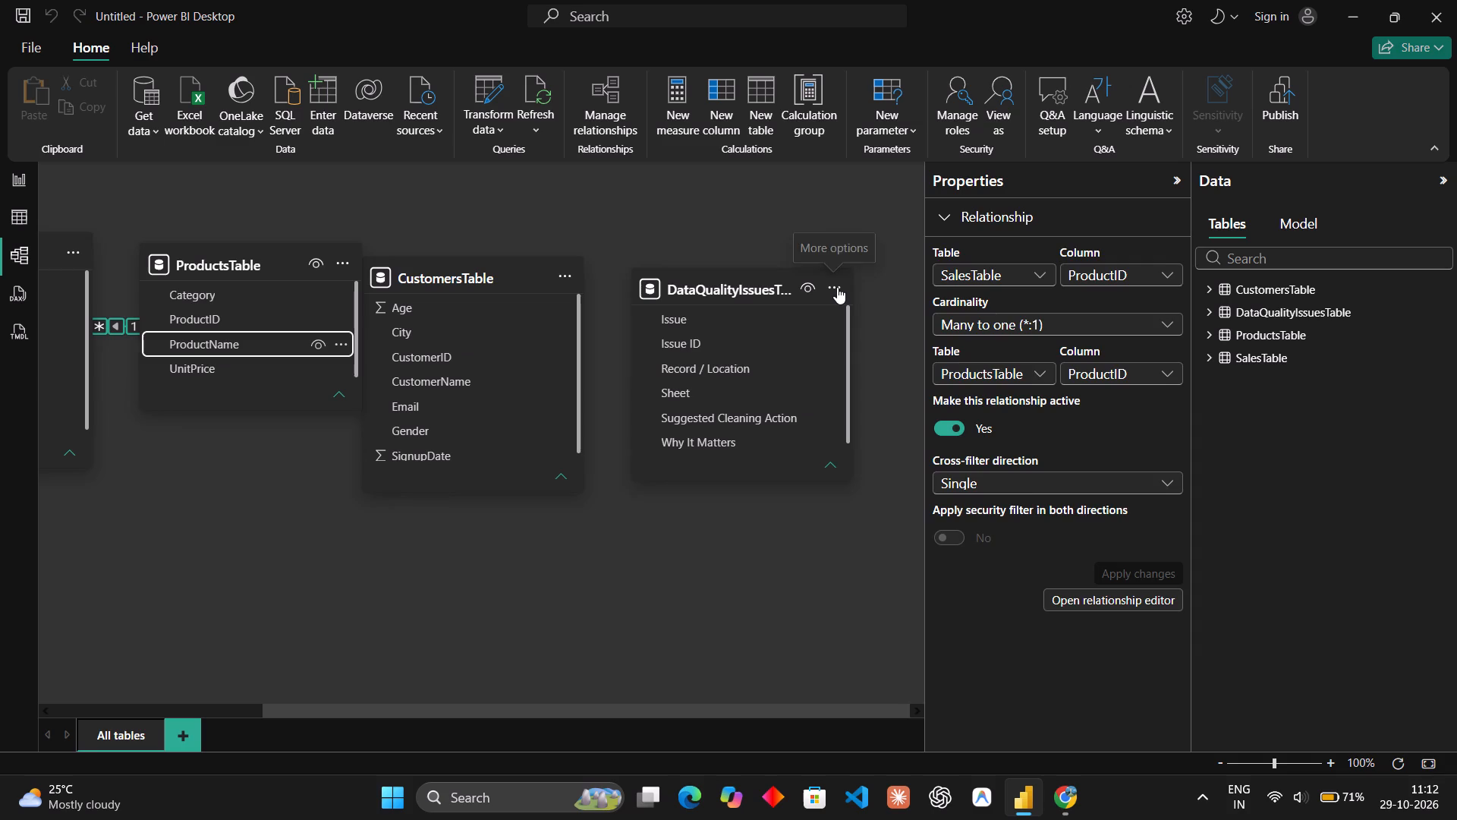
Hide DataQualityIssuesTable in the report view.
{"action": "left_click", "coordinate": [837, 287]}
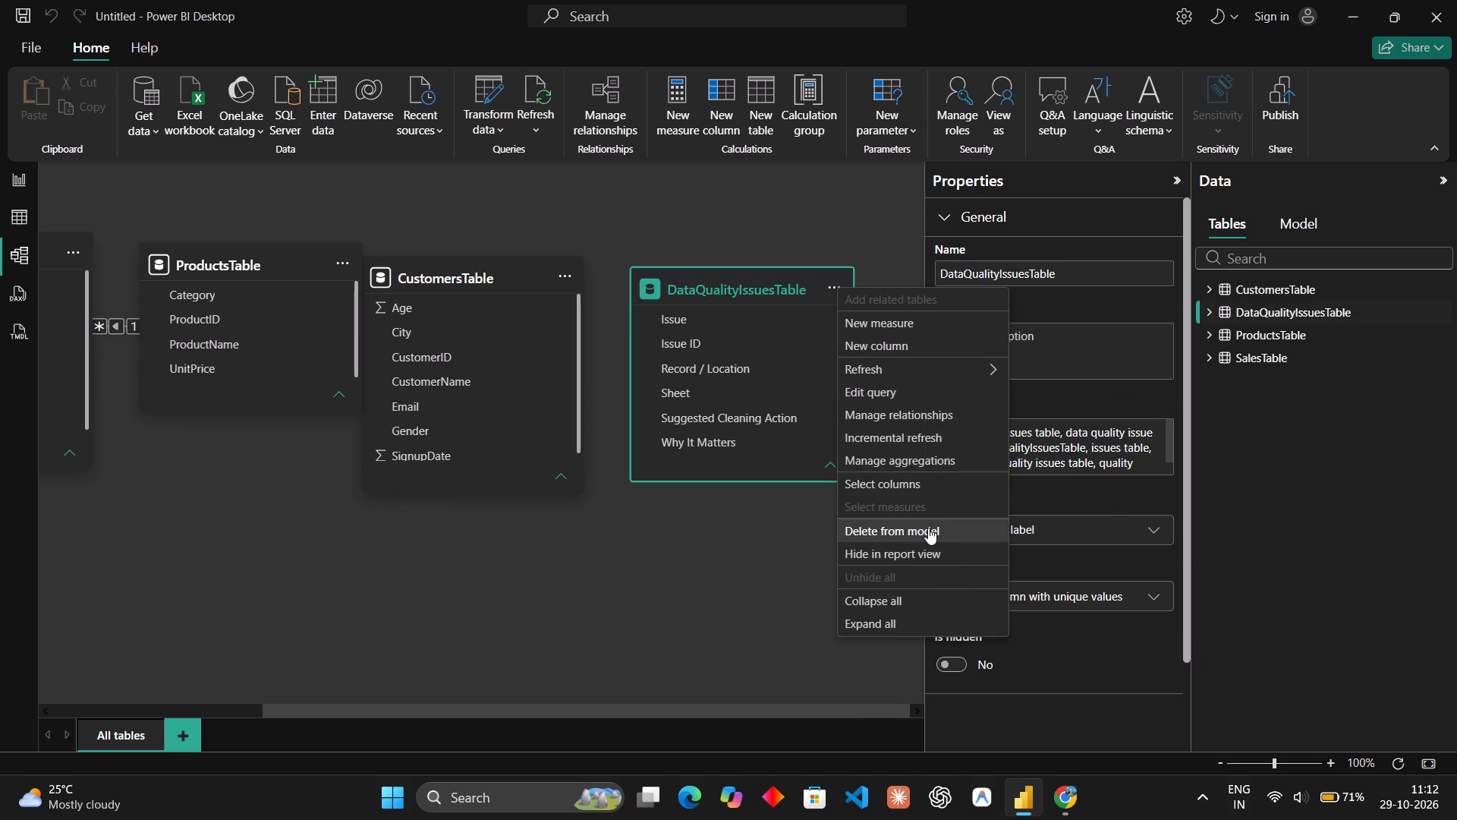
{"action": "left_click", "coordinate": [929, 549]}
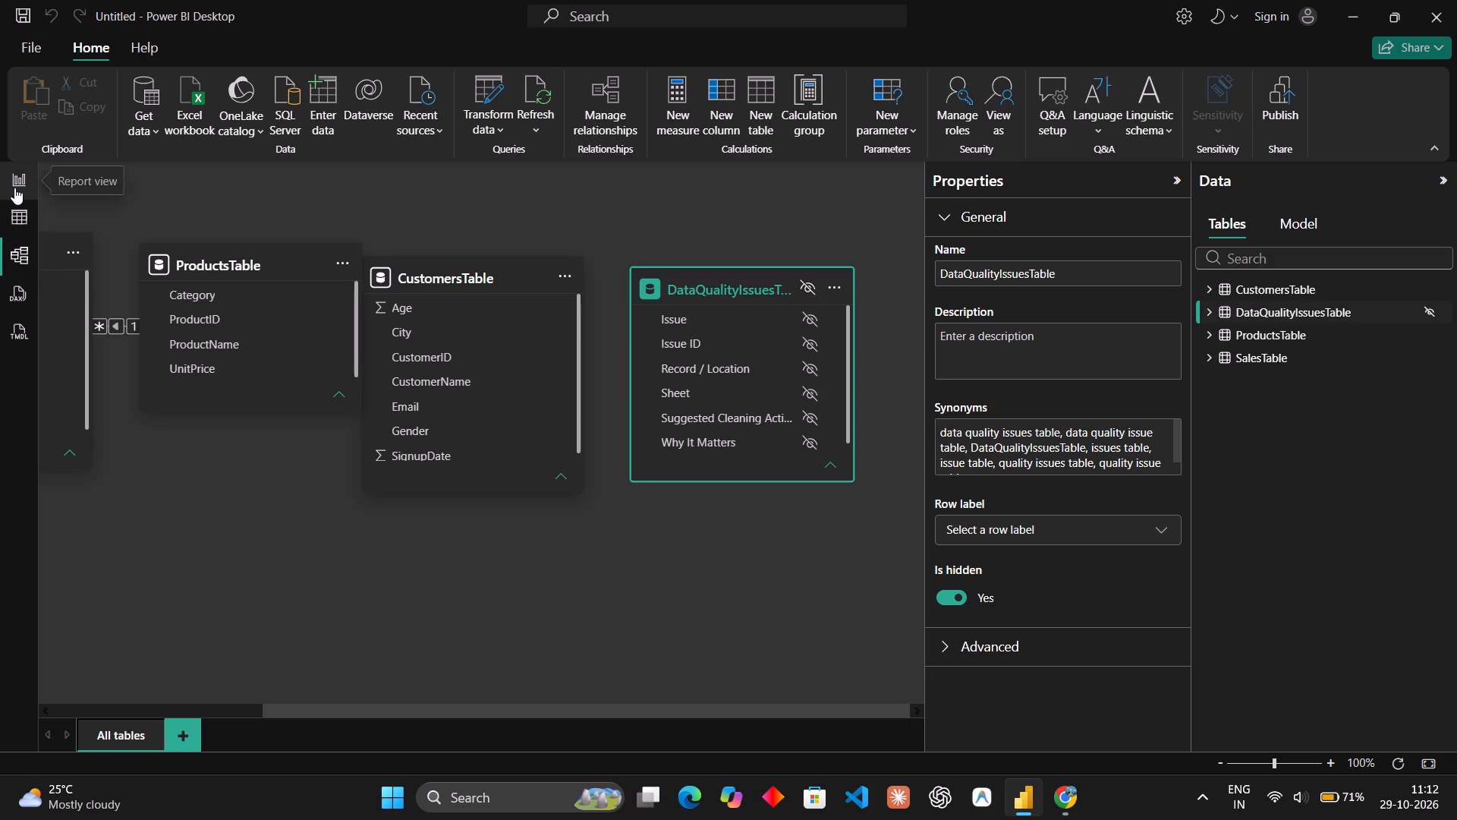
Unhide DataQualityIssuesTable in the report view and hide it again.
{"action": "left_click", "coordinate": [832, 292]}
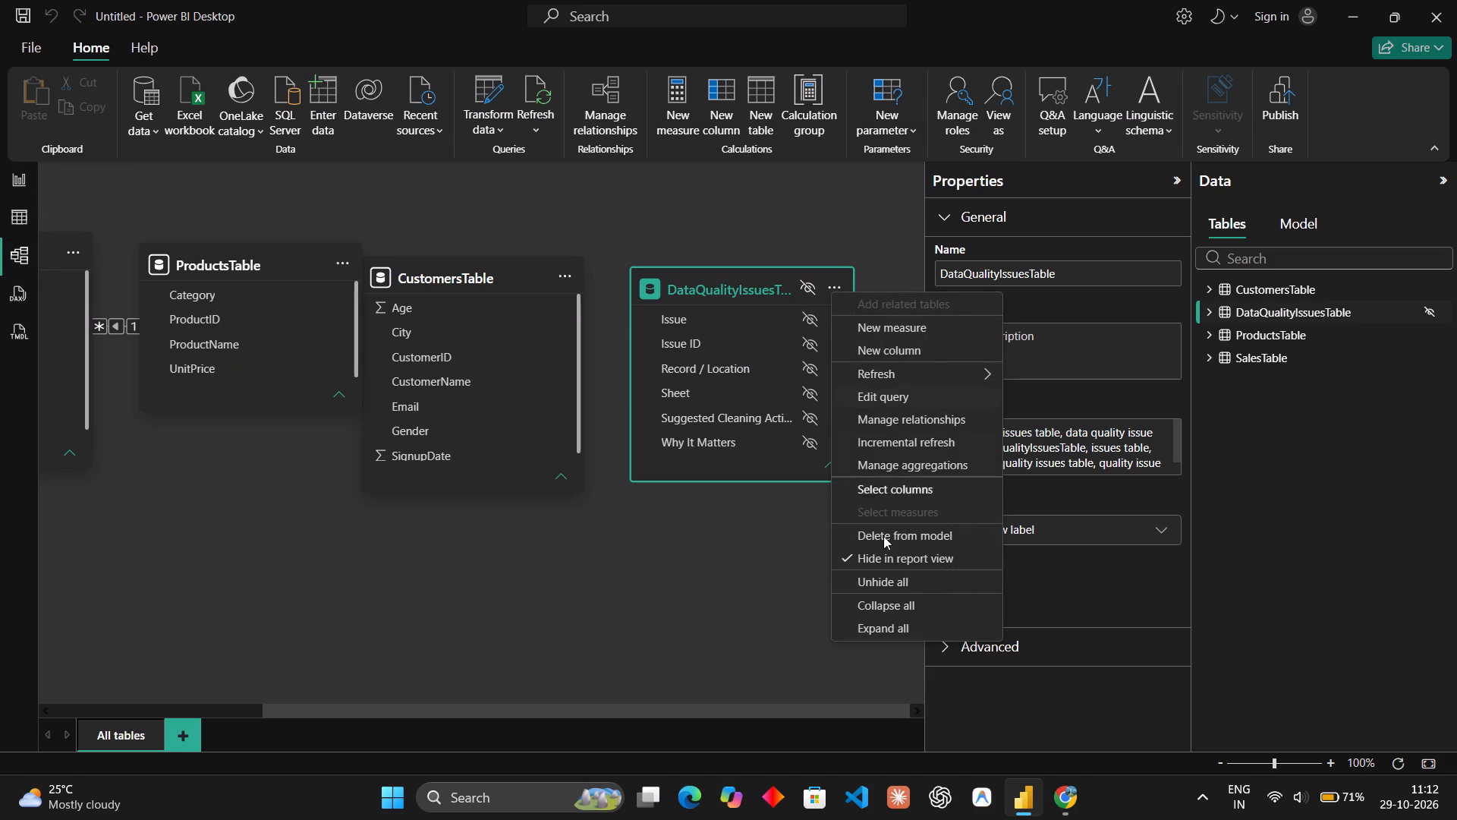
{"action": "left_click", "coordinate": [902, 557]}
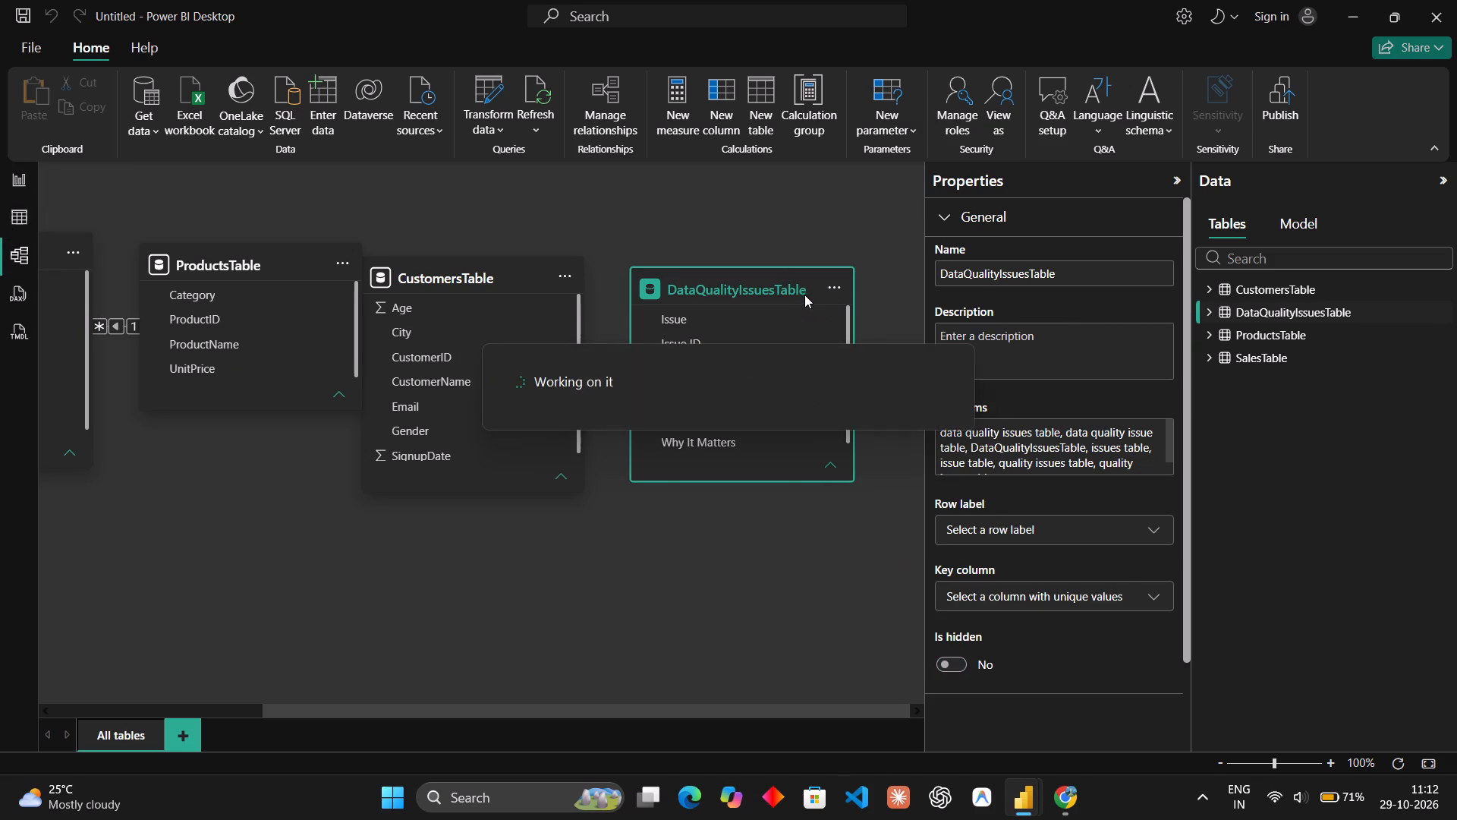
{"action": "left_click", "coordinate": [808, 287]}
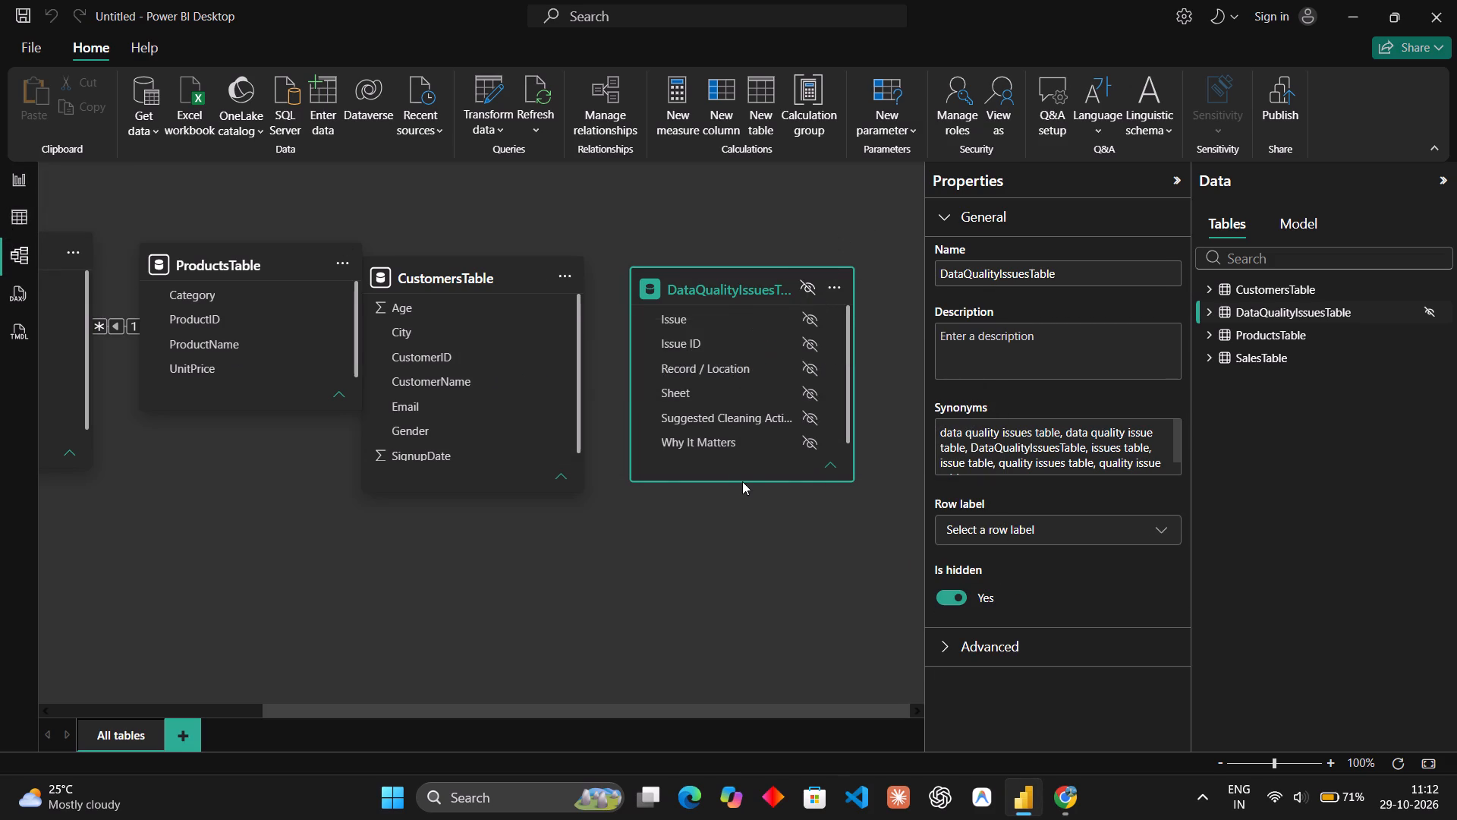
Rearrange the model diagram with SalesTable on the left, ProductsTable below in the middle and CustomersTable apart on the right.
{"action": "scroll", "coordinate": [664, 590], "scroll_direction": "right", "scroll_amount": 4}
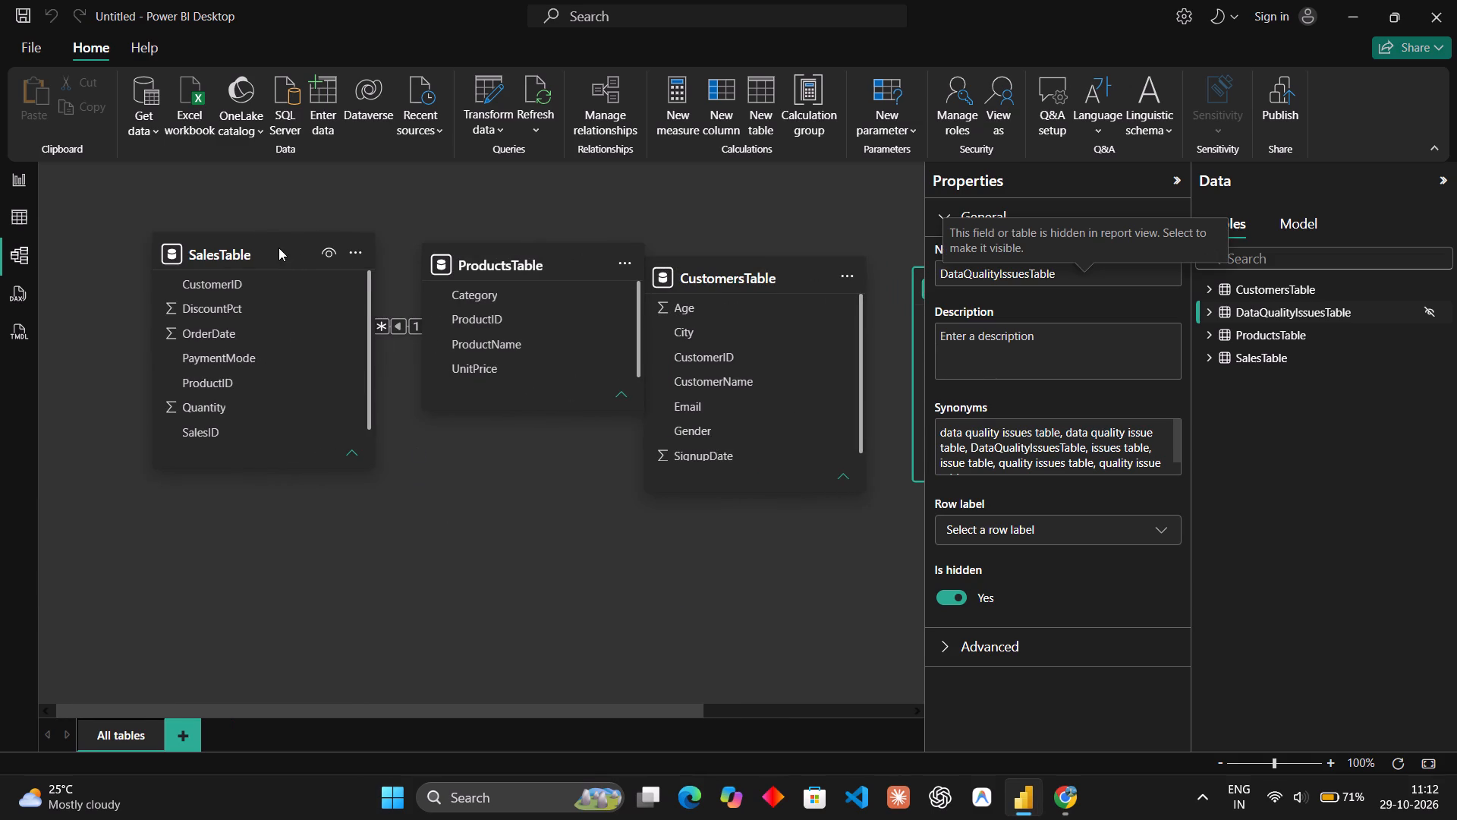
{"action": "left_click_drag", "start_coordinate": [278, 246], "coordinate": [34, 339]}
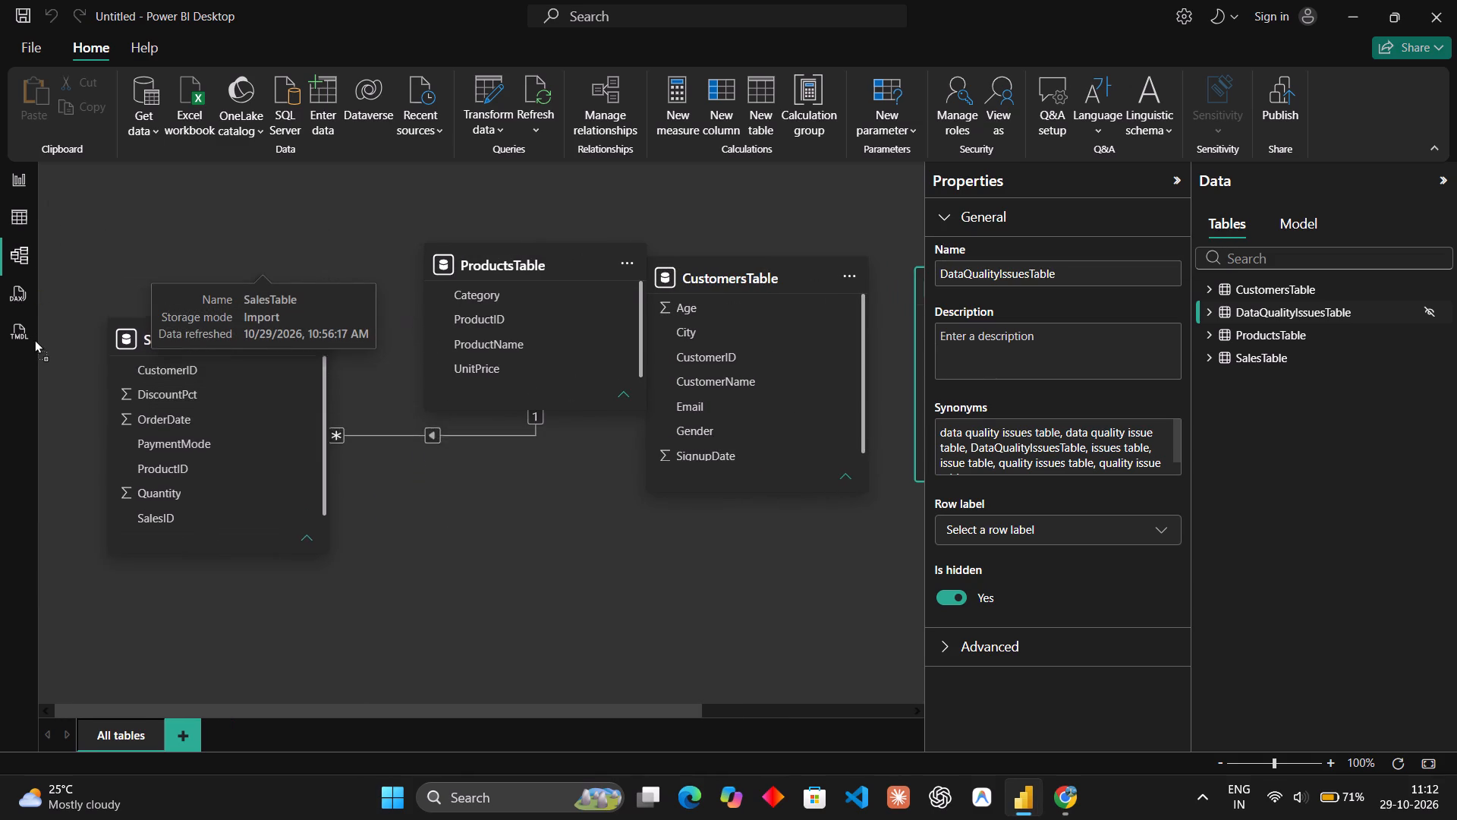
{"action": "left_click_drag", "start_coordinate": [34, 339], "coordinate": [40, 289]}
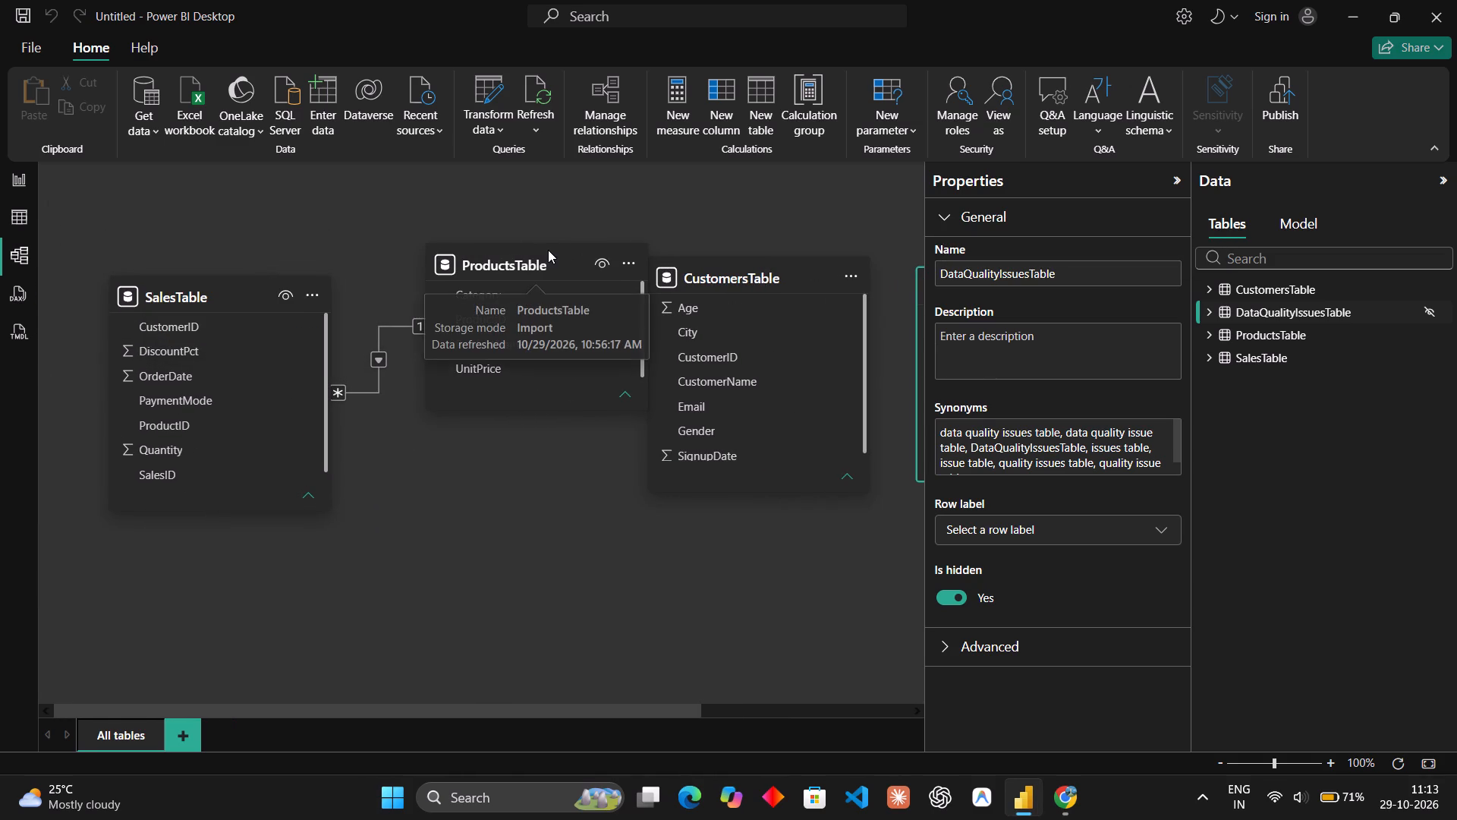
{"action": "left_click_drag", "start_coordinate": [548, 250], "coordinate": [550, 476]}
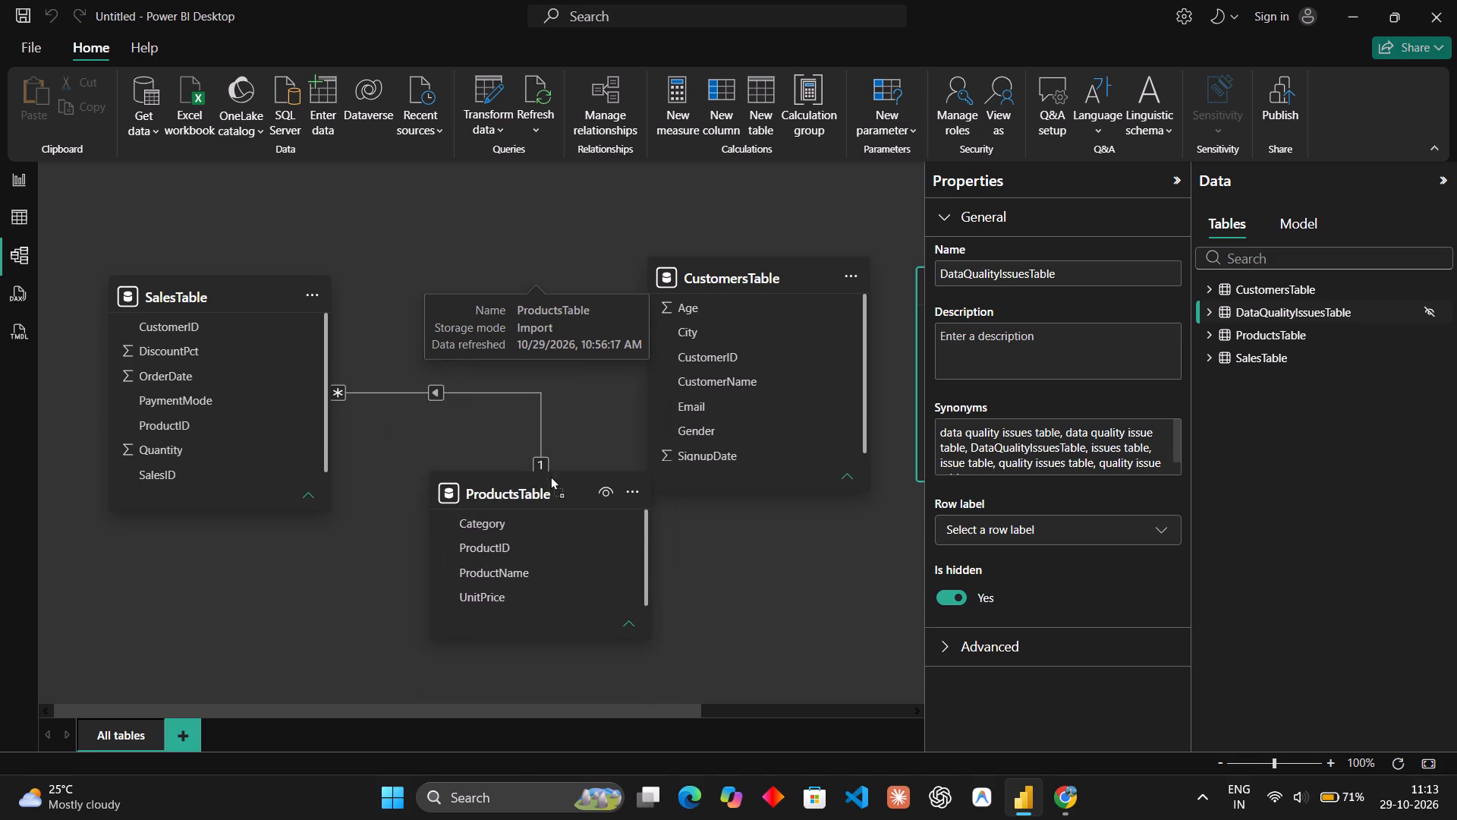
{"action": "left_click_drag", "start_coordinate": [550, 476], "coordinate": [509, 478]}
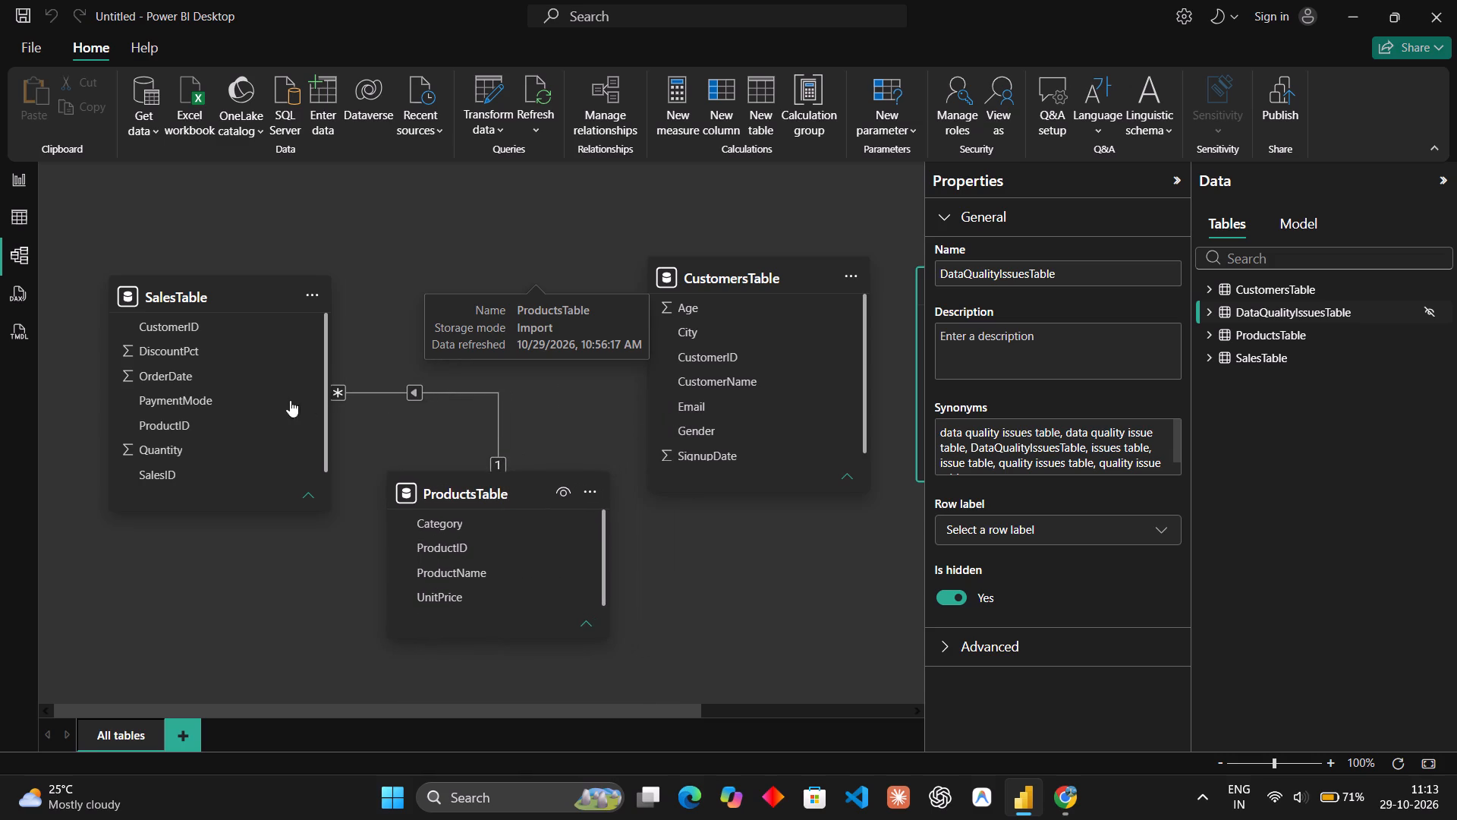
{"action": "left_click_drag", "start_coordinate": [769, 275], "coordinate": [707, 301]}
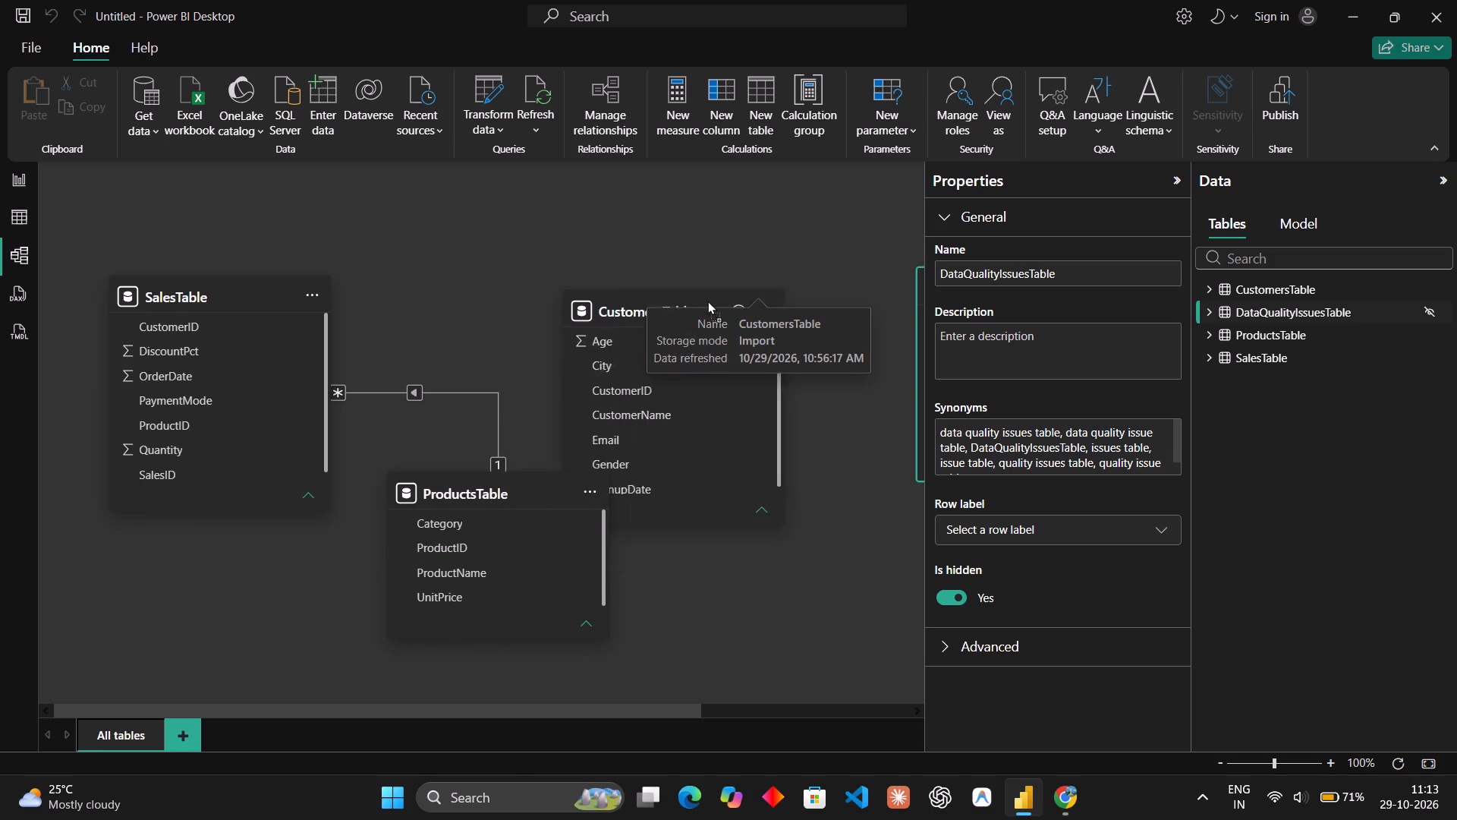
{"action": "left_click_drag", "start_coordinate": [707, 301], "coordinate": [790, 286]}
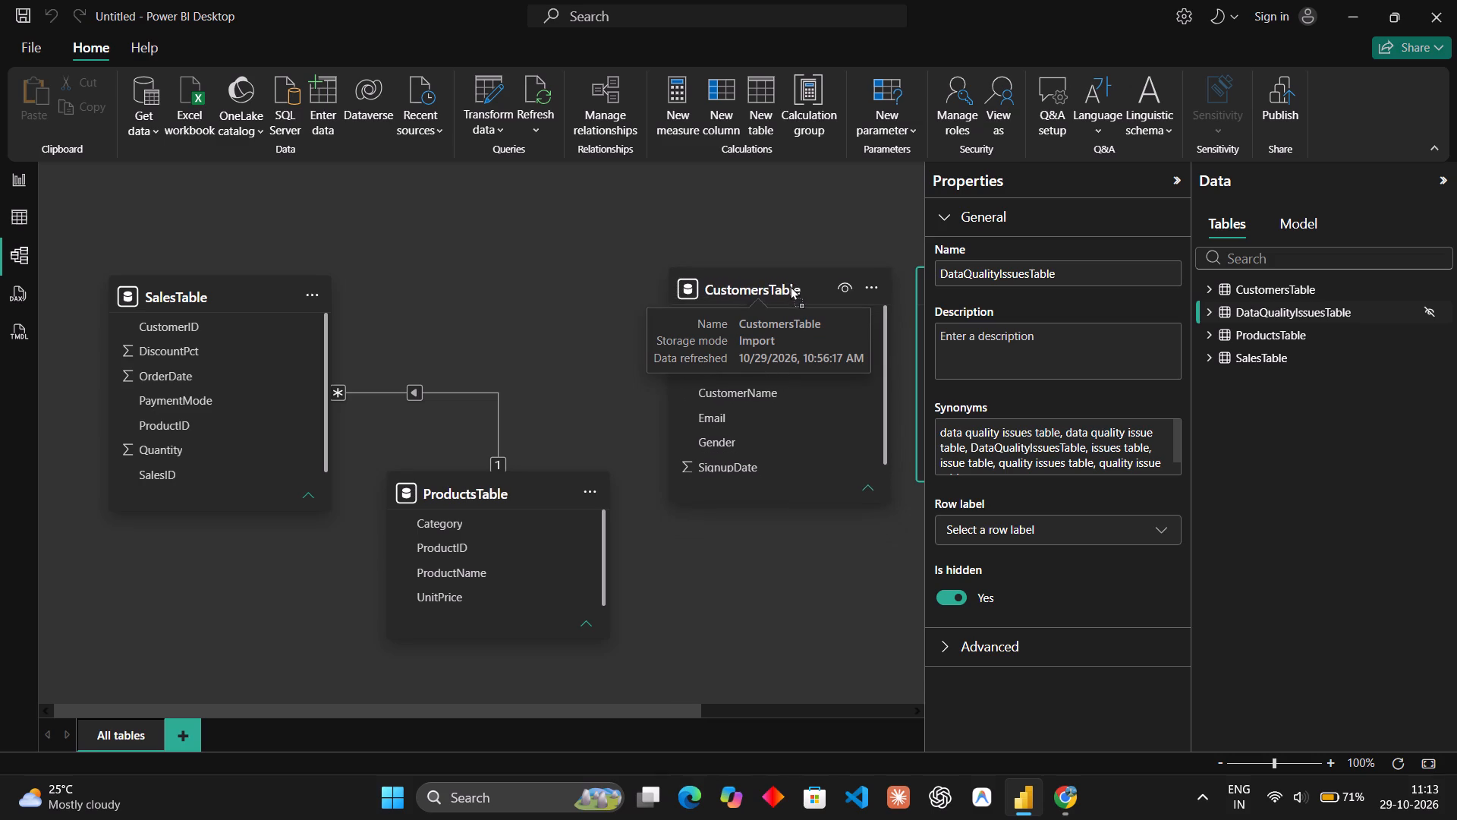
{"action": "left_click_drag", "start_coordinate": [790, 286], "coordinate": [790, 278]}
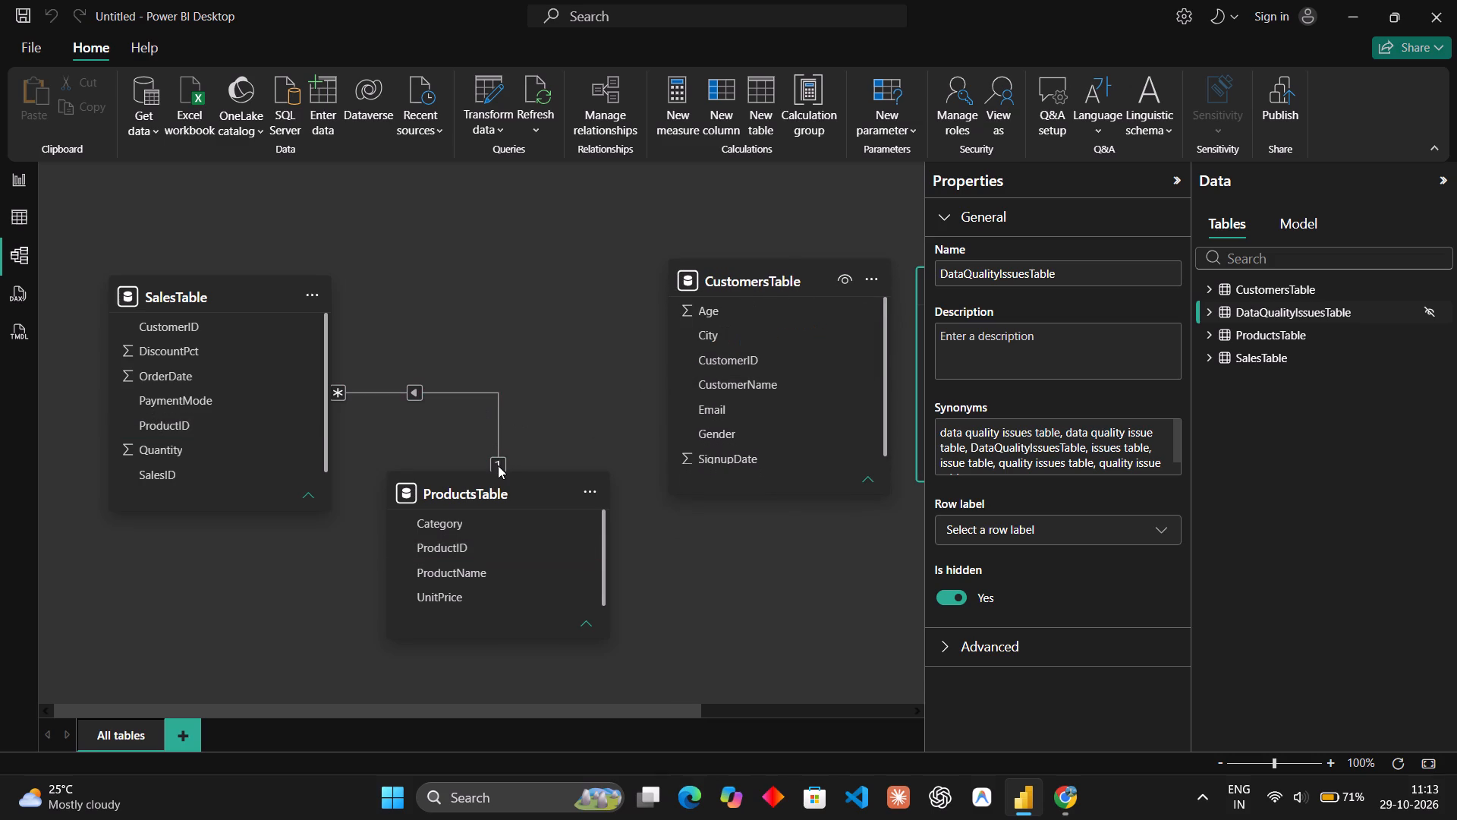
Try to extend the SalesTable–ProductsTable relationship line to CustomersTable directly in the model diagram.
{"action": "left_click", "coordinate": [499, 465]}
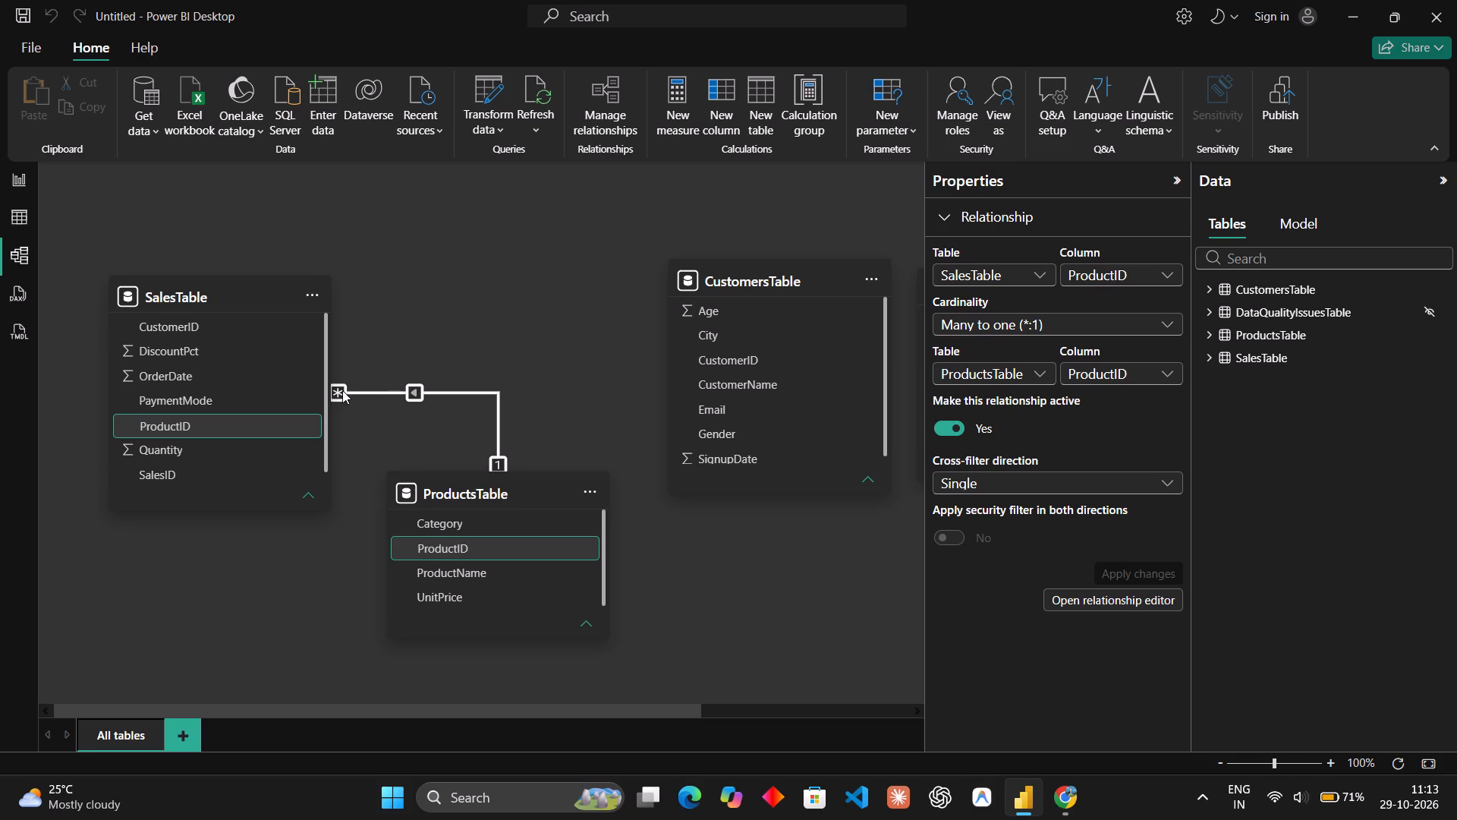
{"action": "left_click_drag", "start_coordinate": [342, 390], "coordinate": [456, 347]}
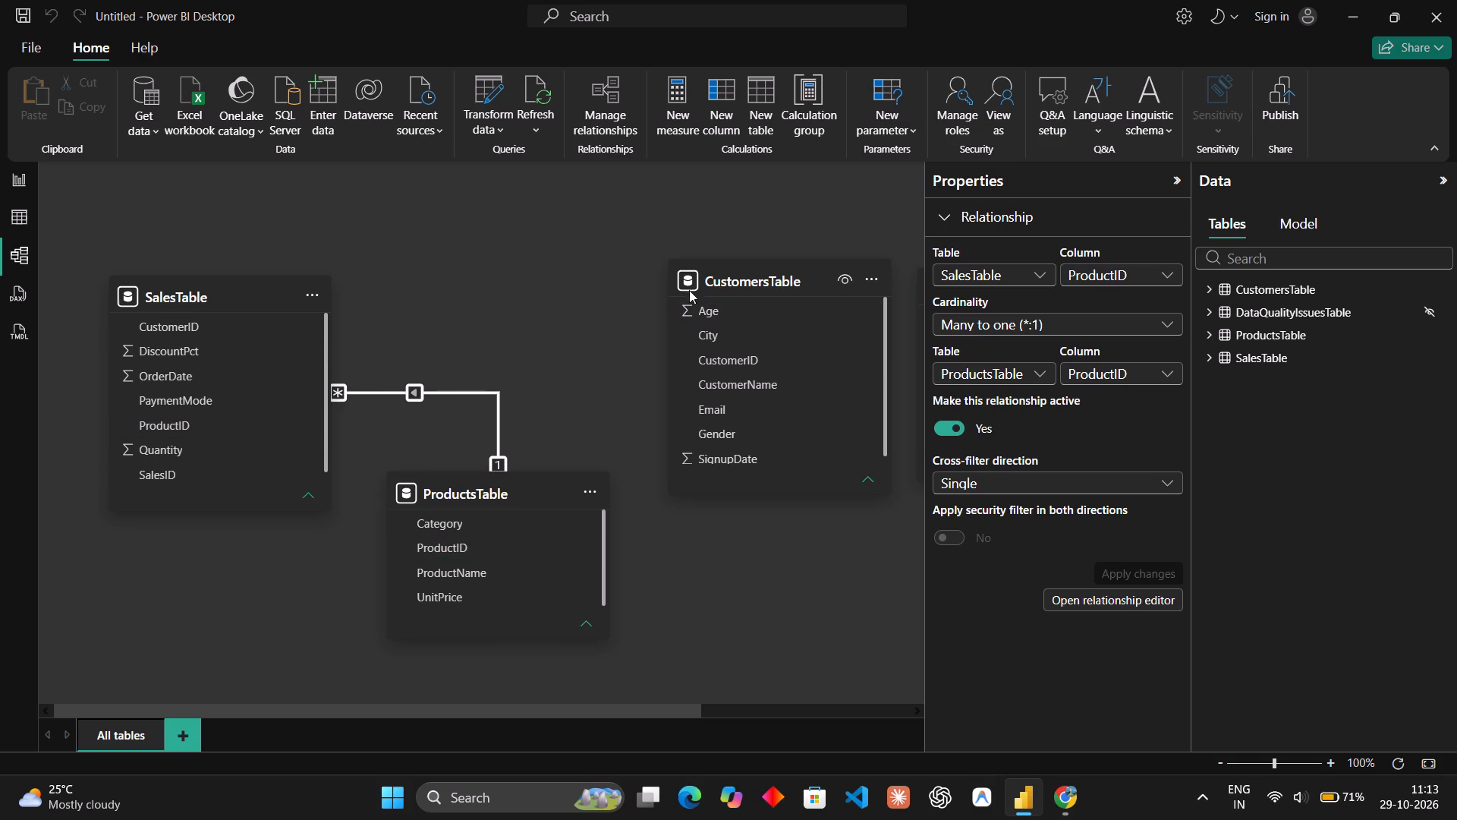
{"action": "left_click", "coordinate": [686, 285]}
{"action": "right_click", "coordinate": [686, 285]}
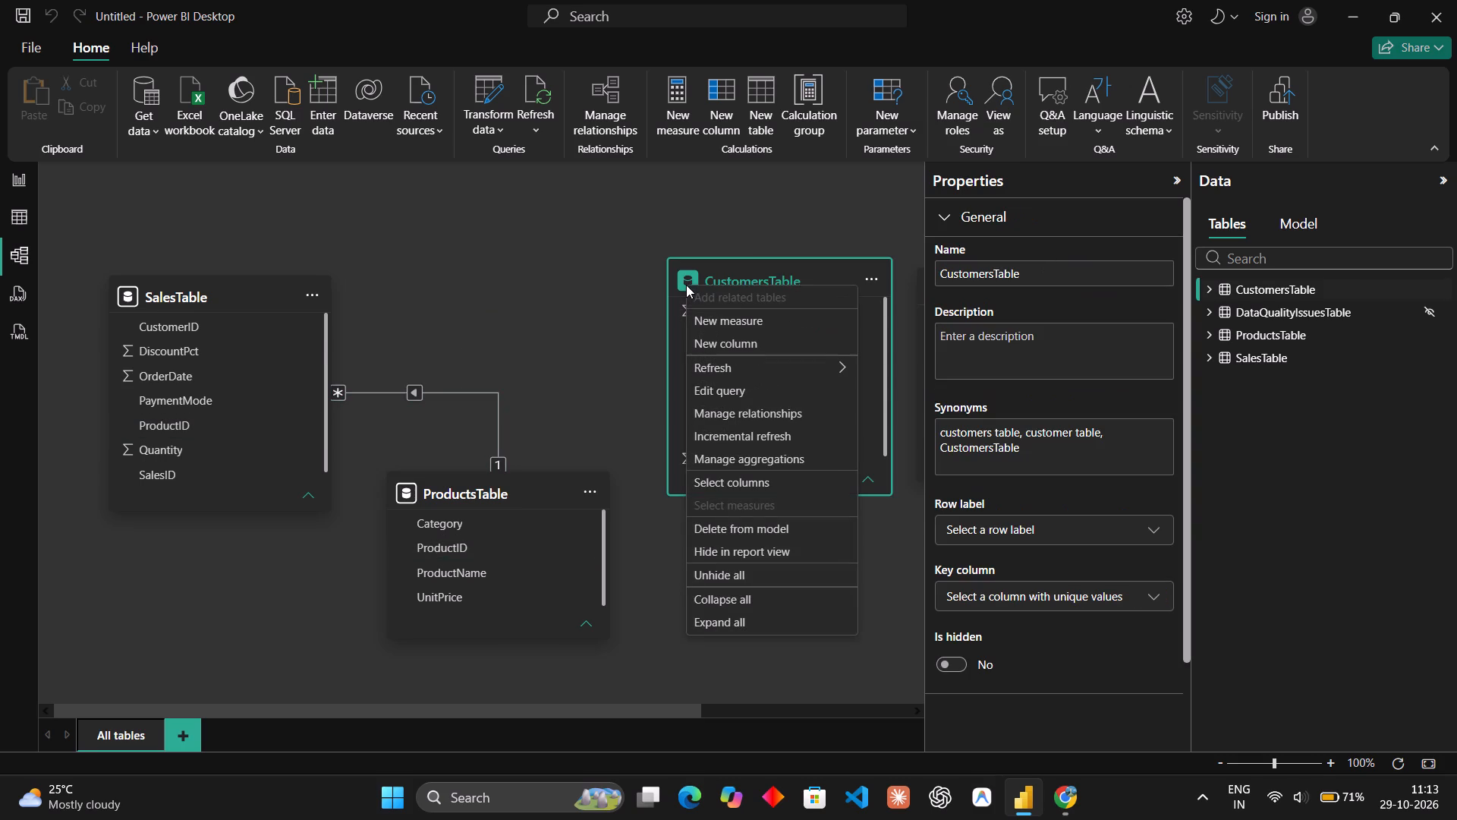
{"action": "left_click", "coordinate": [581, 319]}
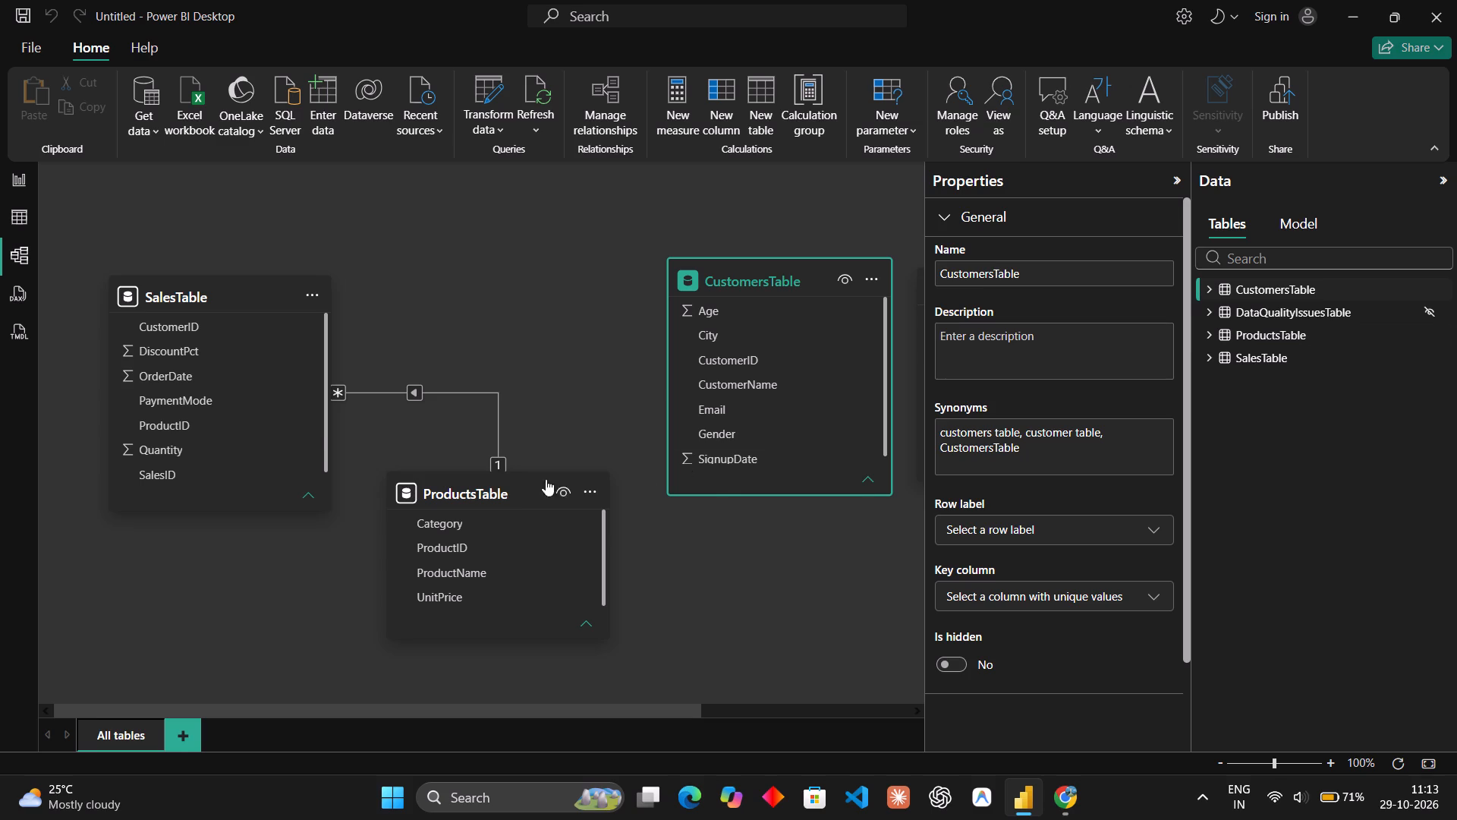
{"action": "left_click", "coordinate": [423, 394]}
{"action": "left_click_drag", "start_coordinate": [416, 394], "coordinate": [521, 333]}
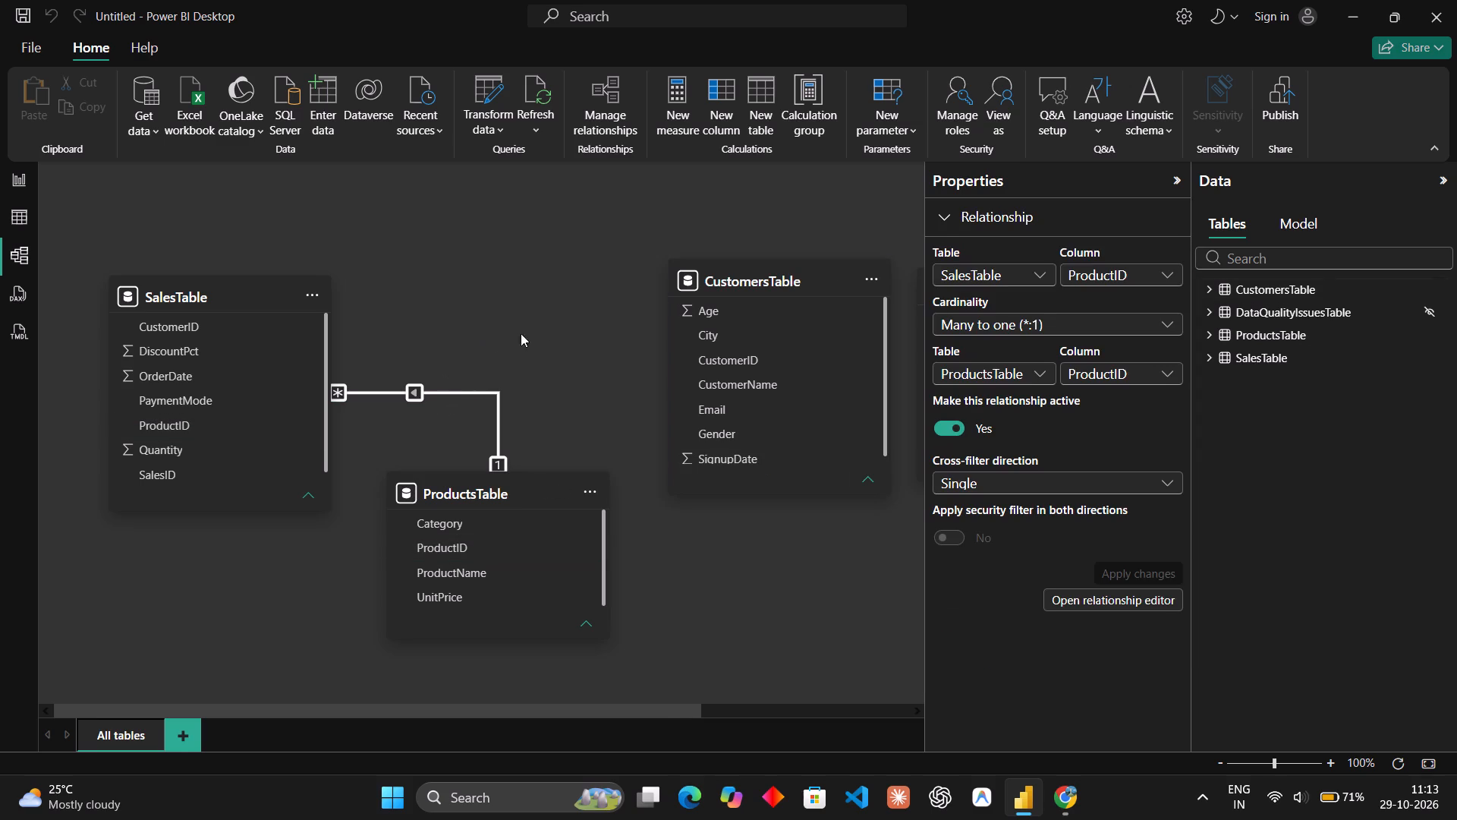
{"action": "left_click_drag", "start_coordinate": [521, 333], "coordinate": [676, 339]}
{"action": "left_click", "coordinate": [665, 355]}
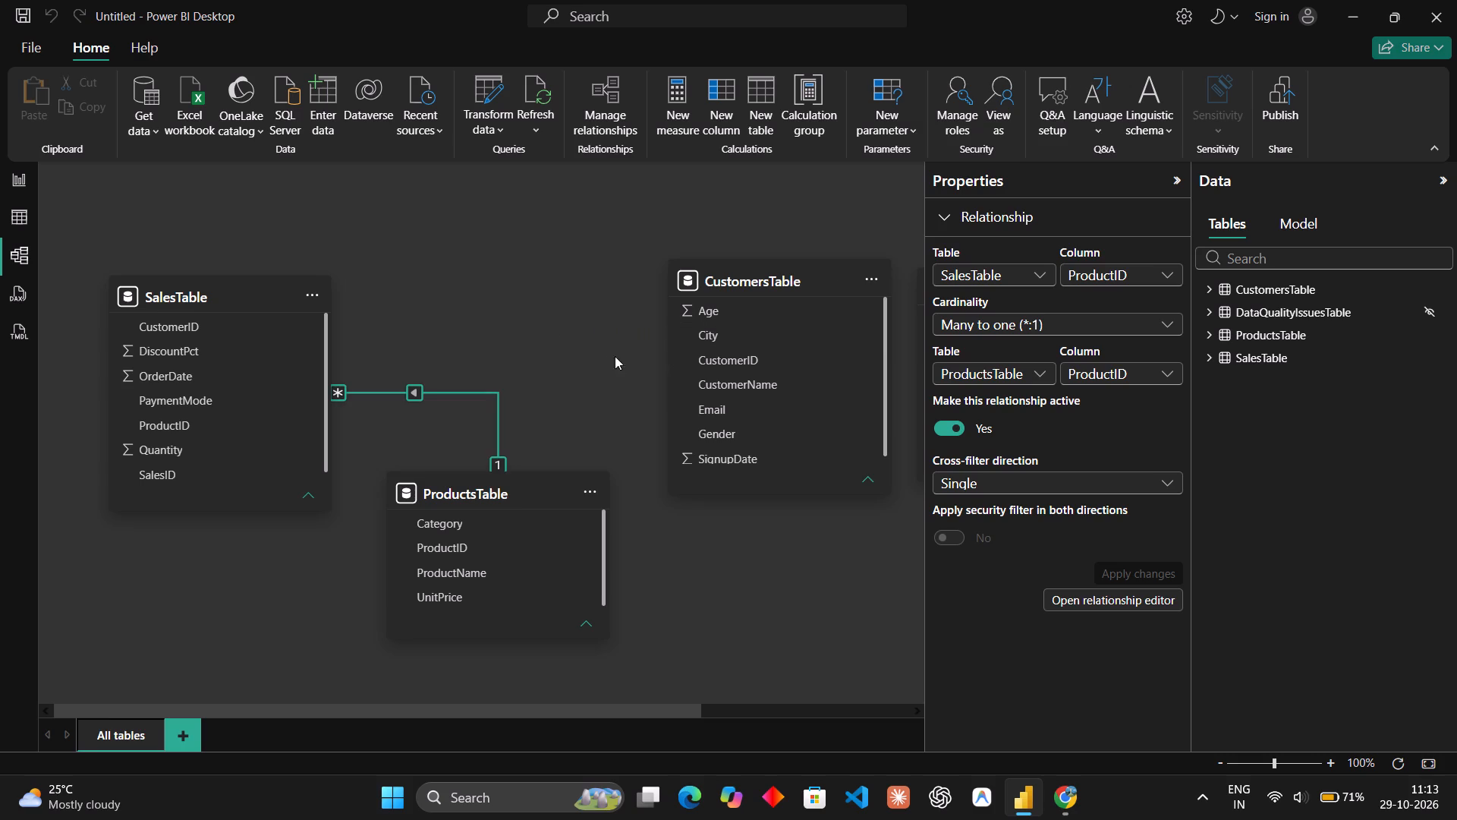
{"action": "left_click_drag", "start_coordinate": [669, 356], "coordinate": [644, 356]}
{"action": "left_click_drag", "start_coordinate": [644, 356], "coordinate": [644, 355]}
Examine the table, column and cardinality options of the SalesTable–ProductsTable relationship.
{"action": "left_click", "coordinate": [975, 210]}
{"action": "left_click", "coordinate": [958, 219]}
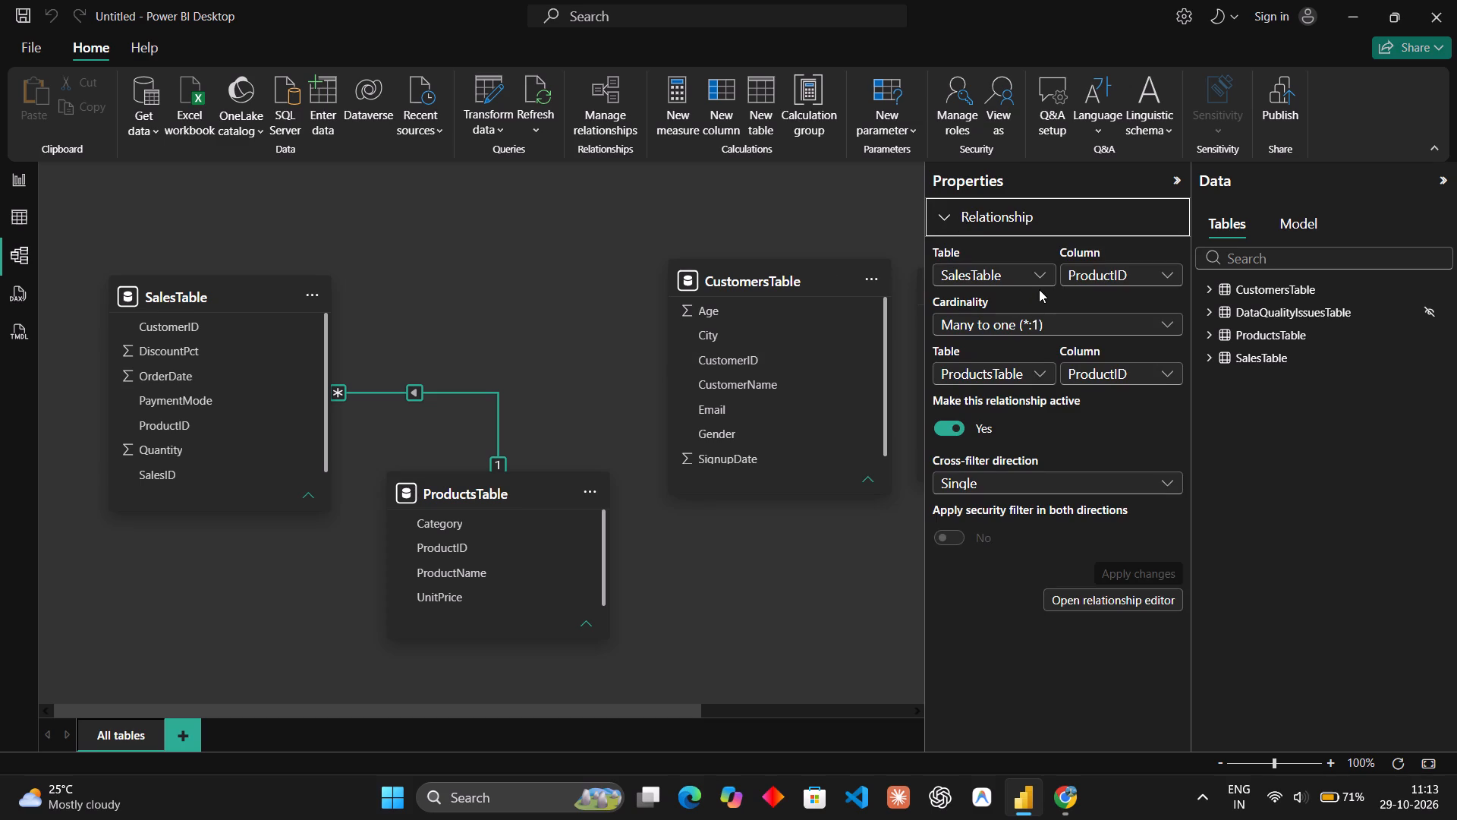
{"action": "left_click", "coordinate": [1039, 278]}
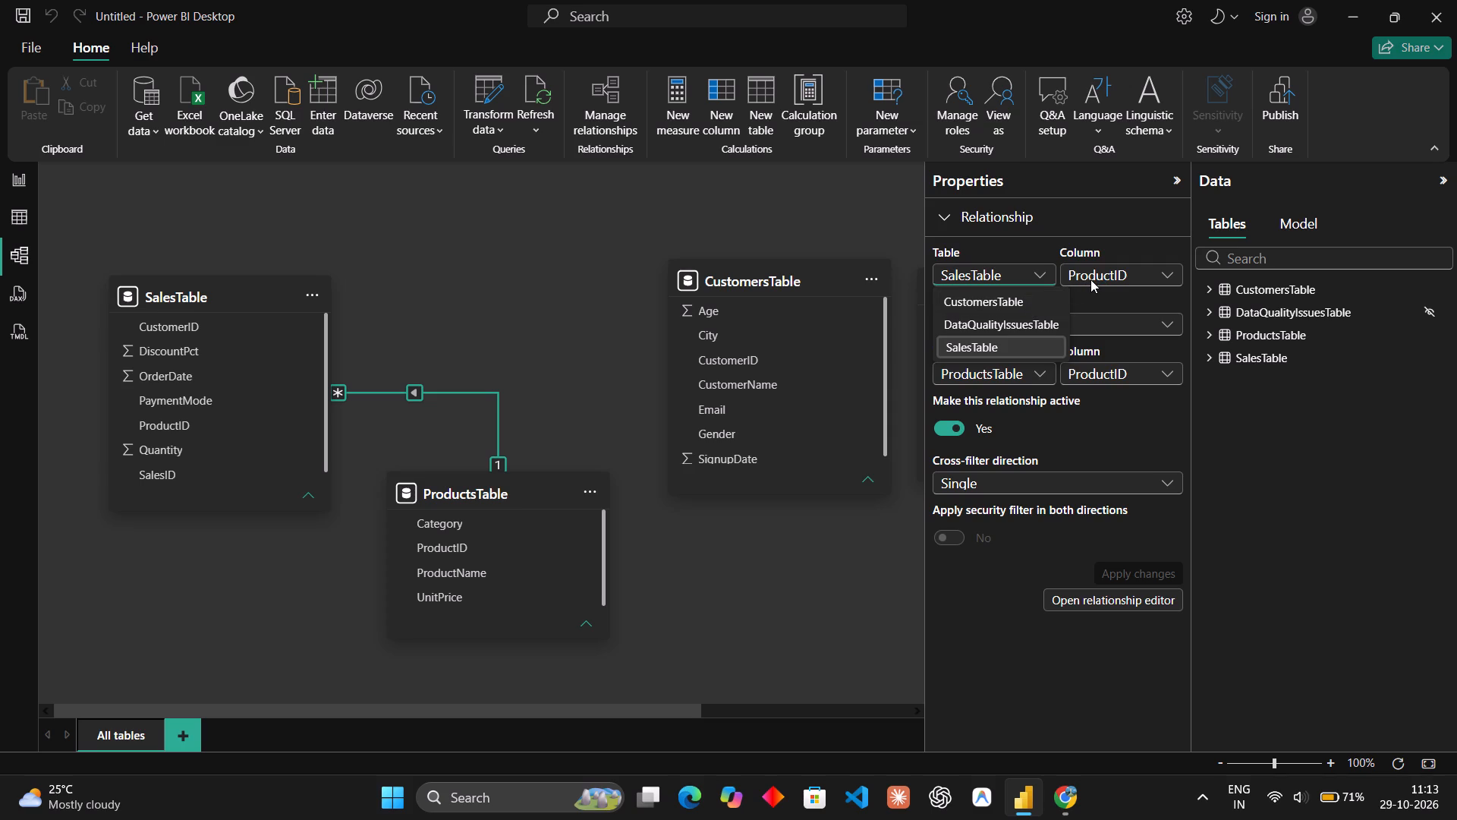
{"action": "left_click", "coordinate": [1048, 277]}
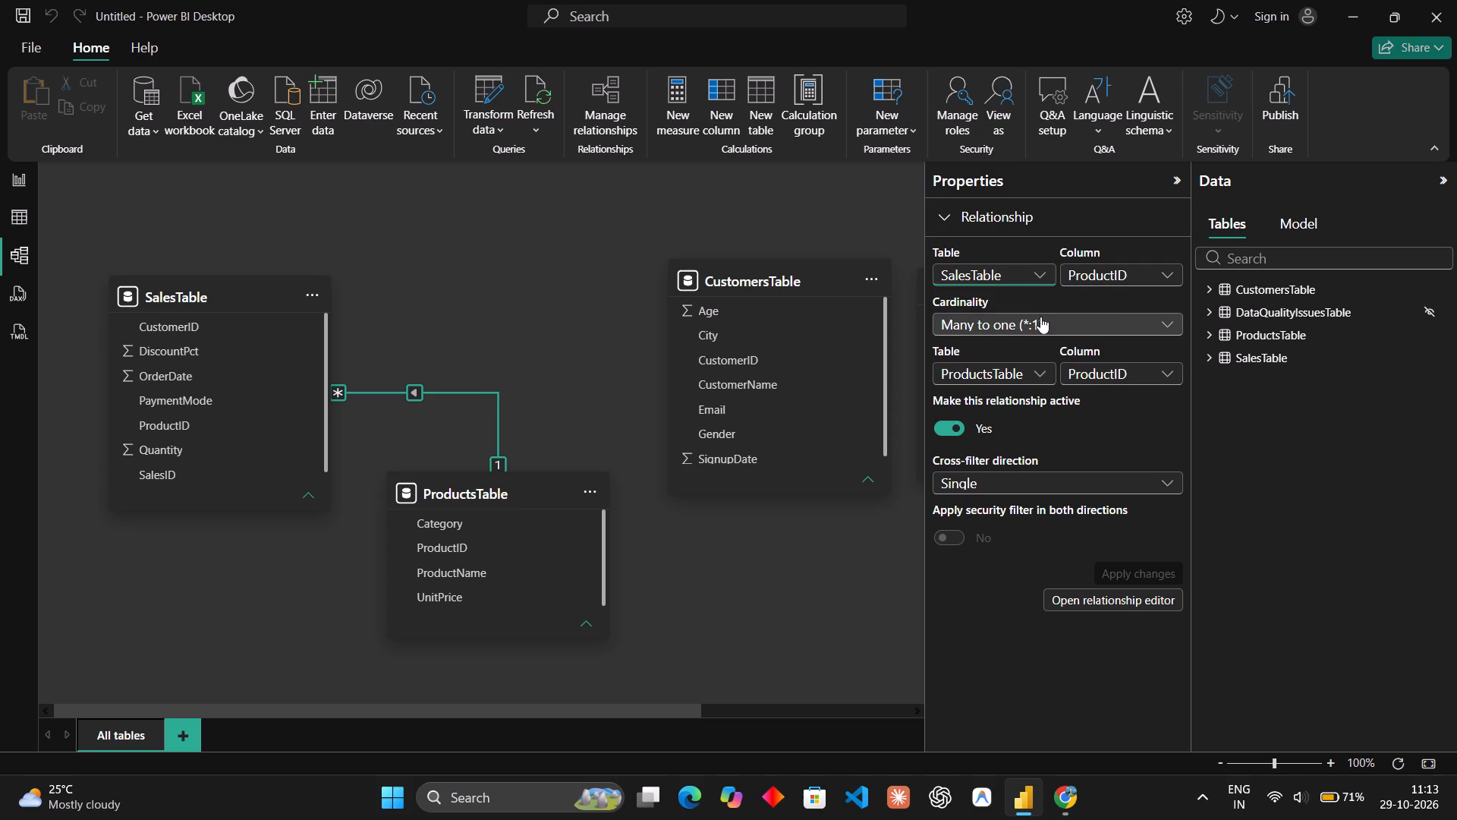
{"action": "left_click", "coordinate": [1040, 317]}
{"action": "left_click", "coordinate": [1024, 325]}
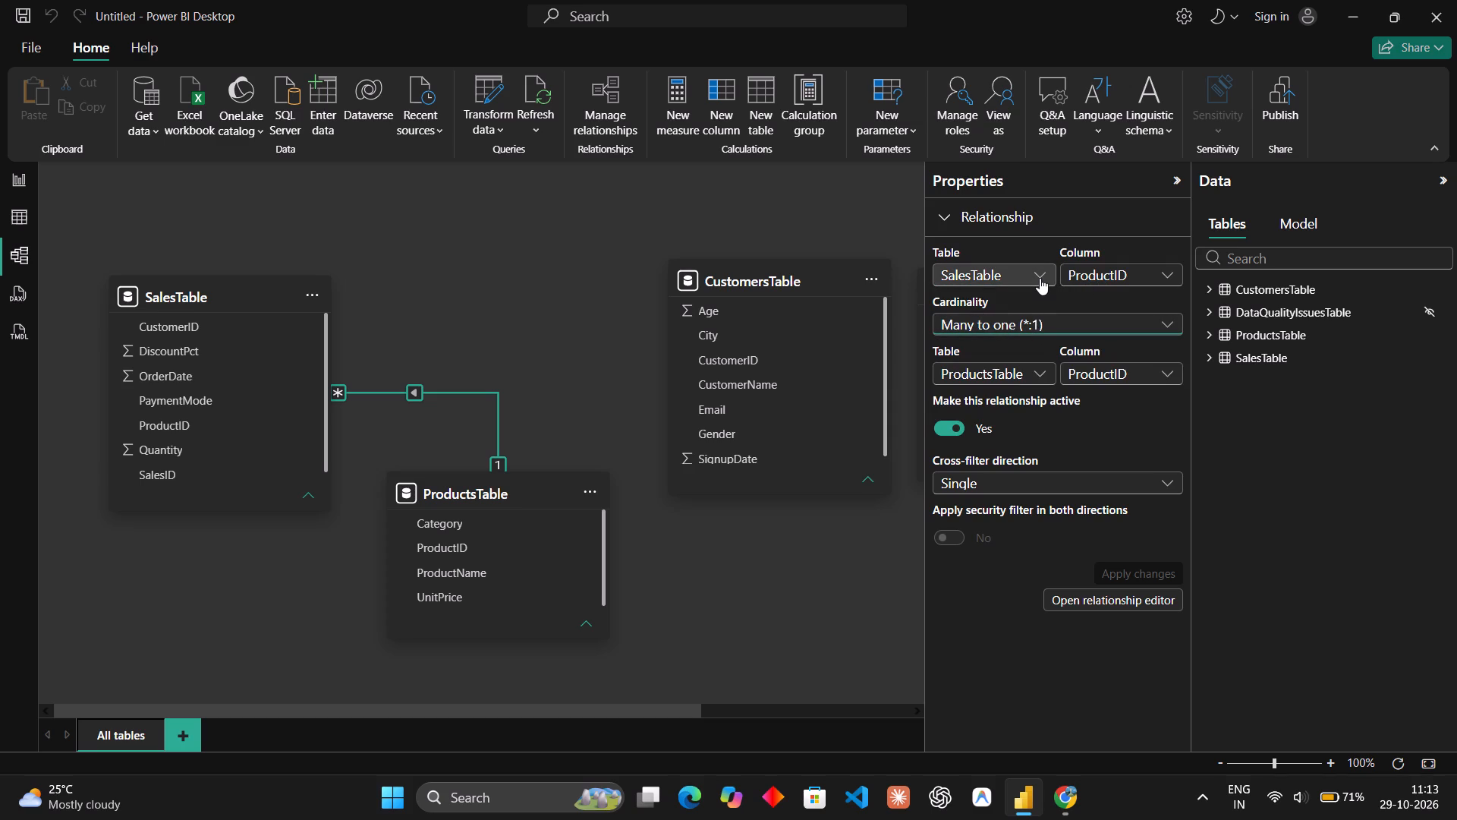
{"action": "left_click", "coordinate": [1138, 277]}
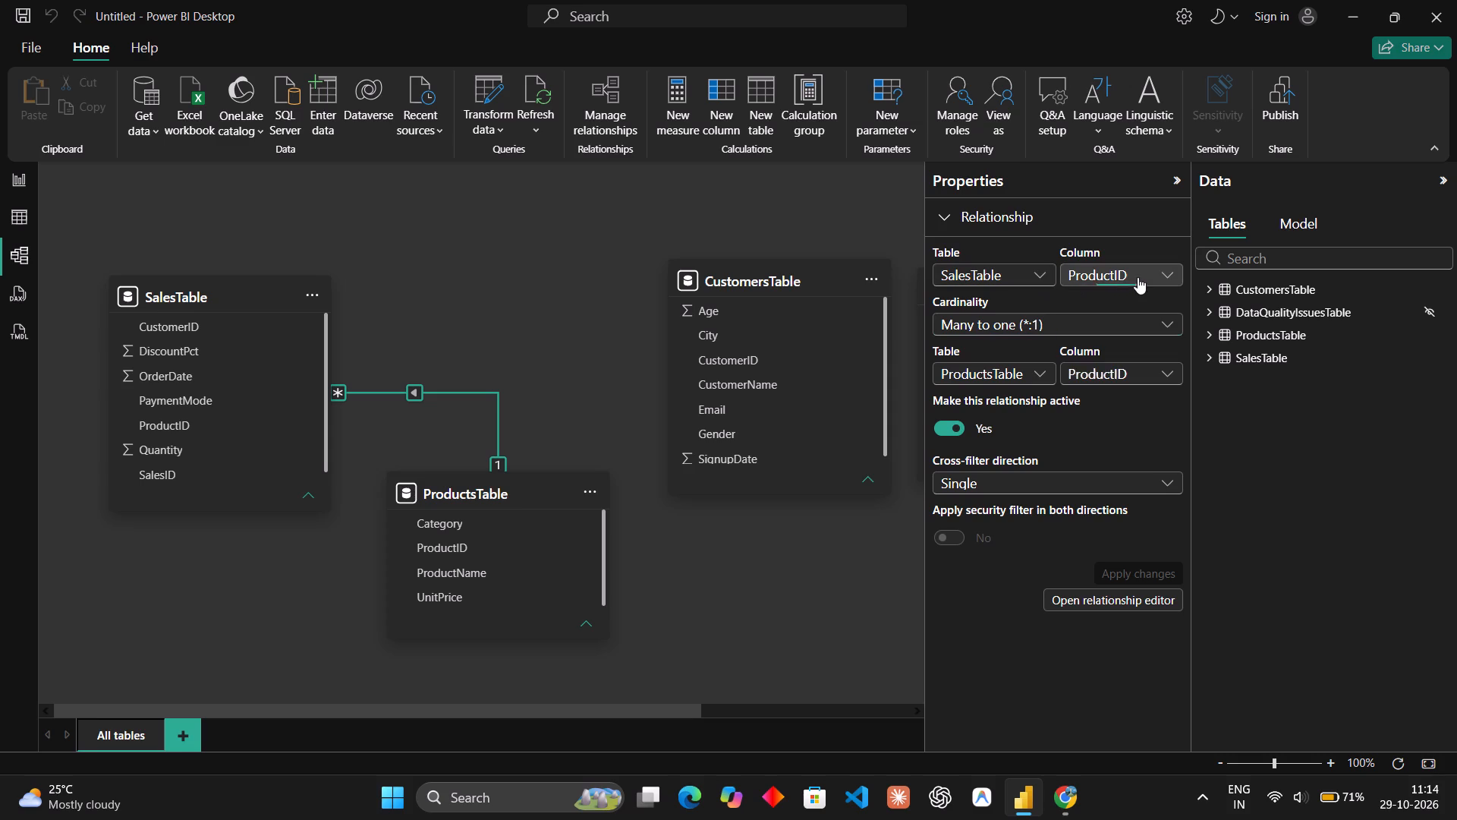
{"action": "left_click", "coordinate": [1041, 308]}
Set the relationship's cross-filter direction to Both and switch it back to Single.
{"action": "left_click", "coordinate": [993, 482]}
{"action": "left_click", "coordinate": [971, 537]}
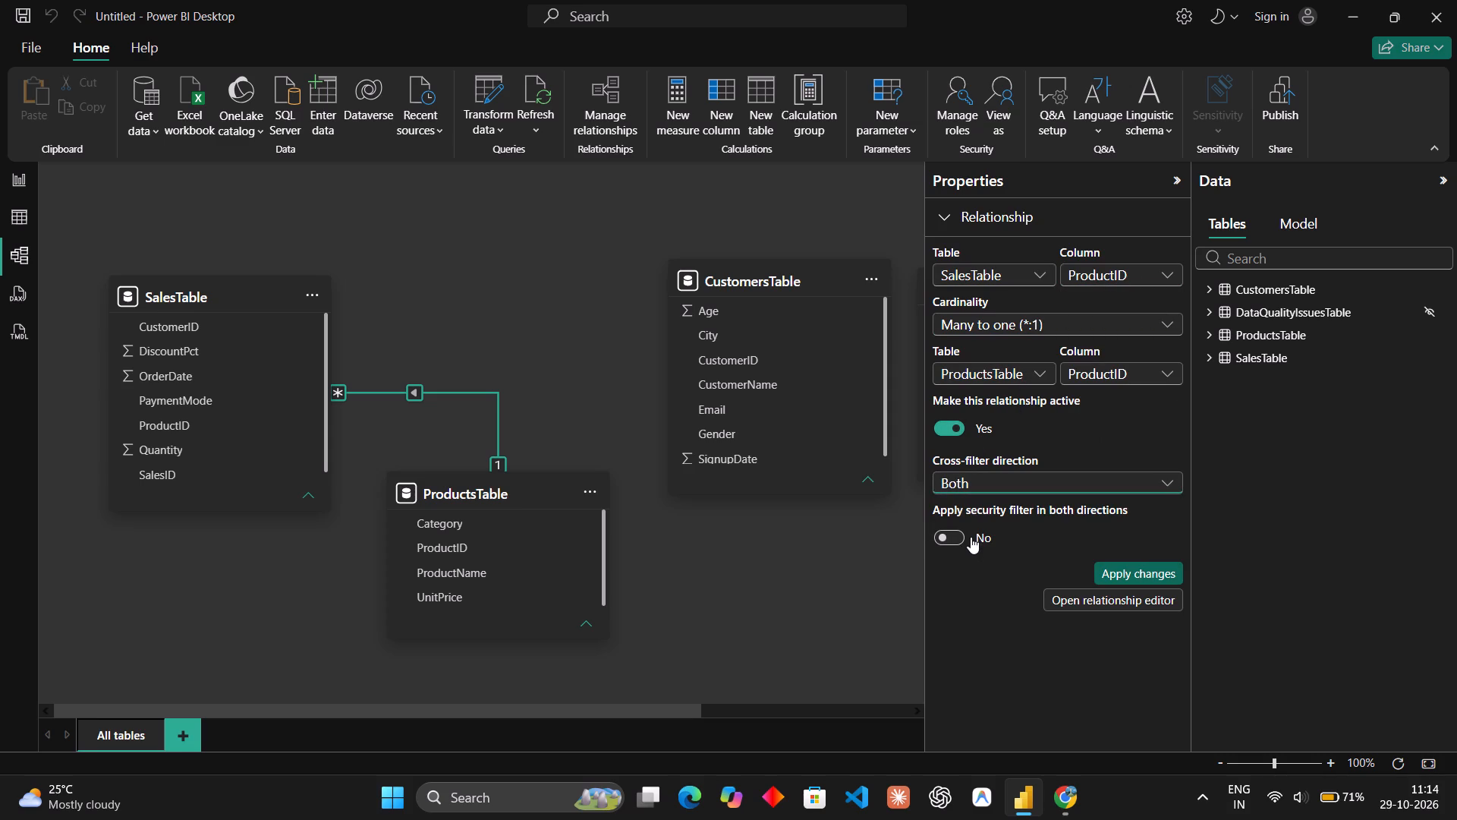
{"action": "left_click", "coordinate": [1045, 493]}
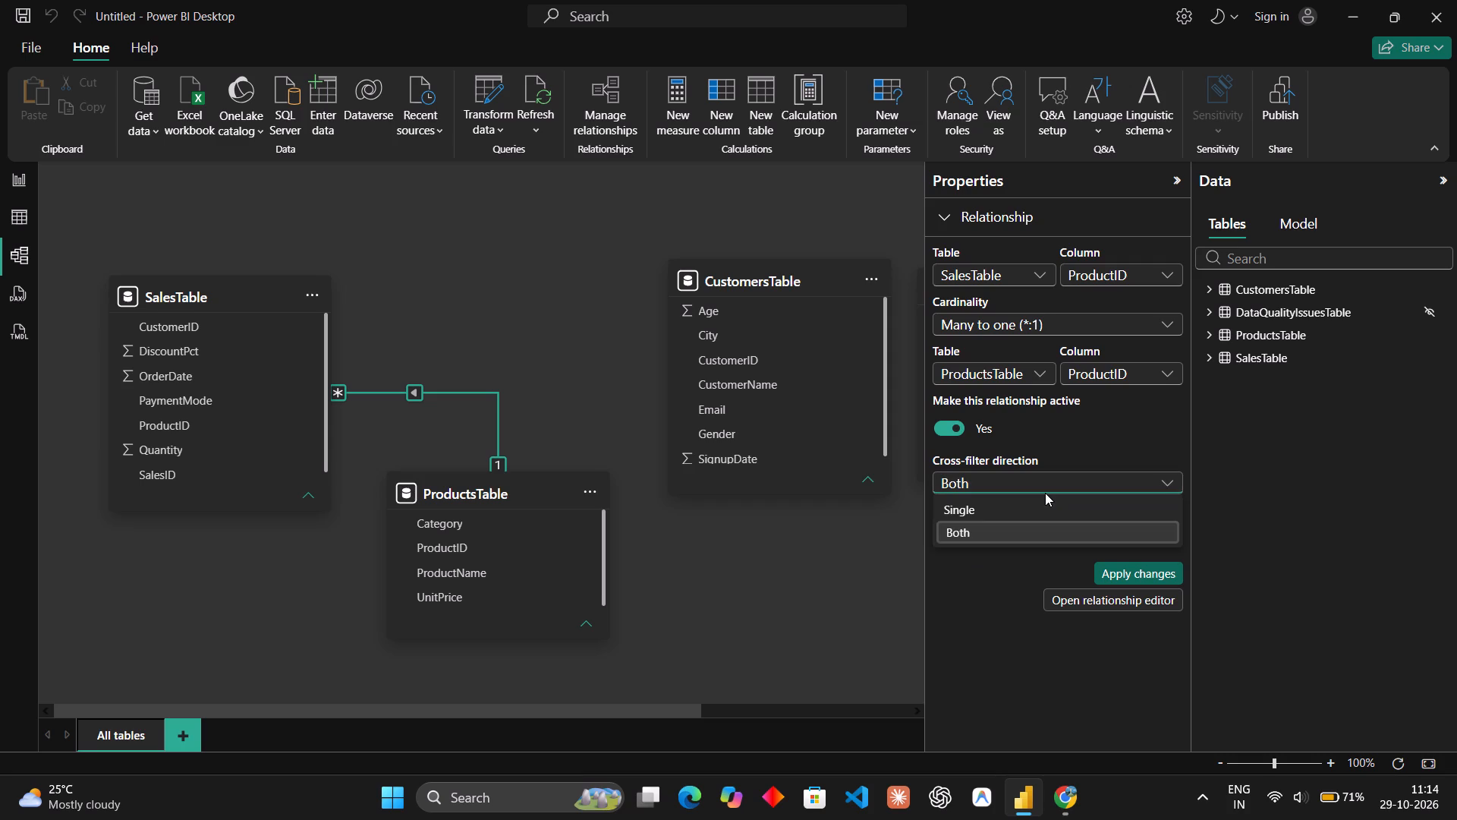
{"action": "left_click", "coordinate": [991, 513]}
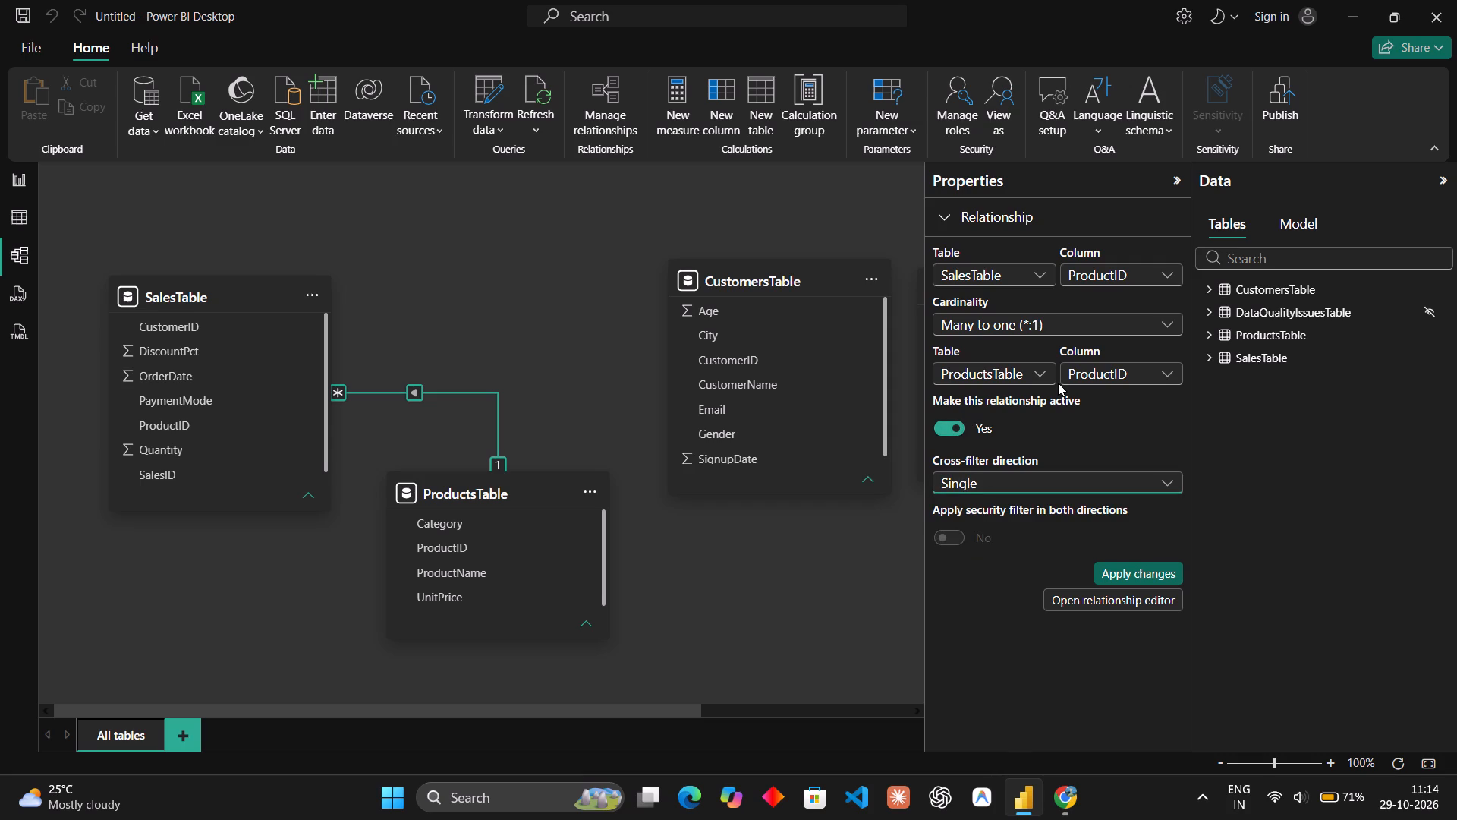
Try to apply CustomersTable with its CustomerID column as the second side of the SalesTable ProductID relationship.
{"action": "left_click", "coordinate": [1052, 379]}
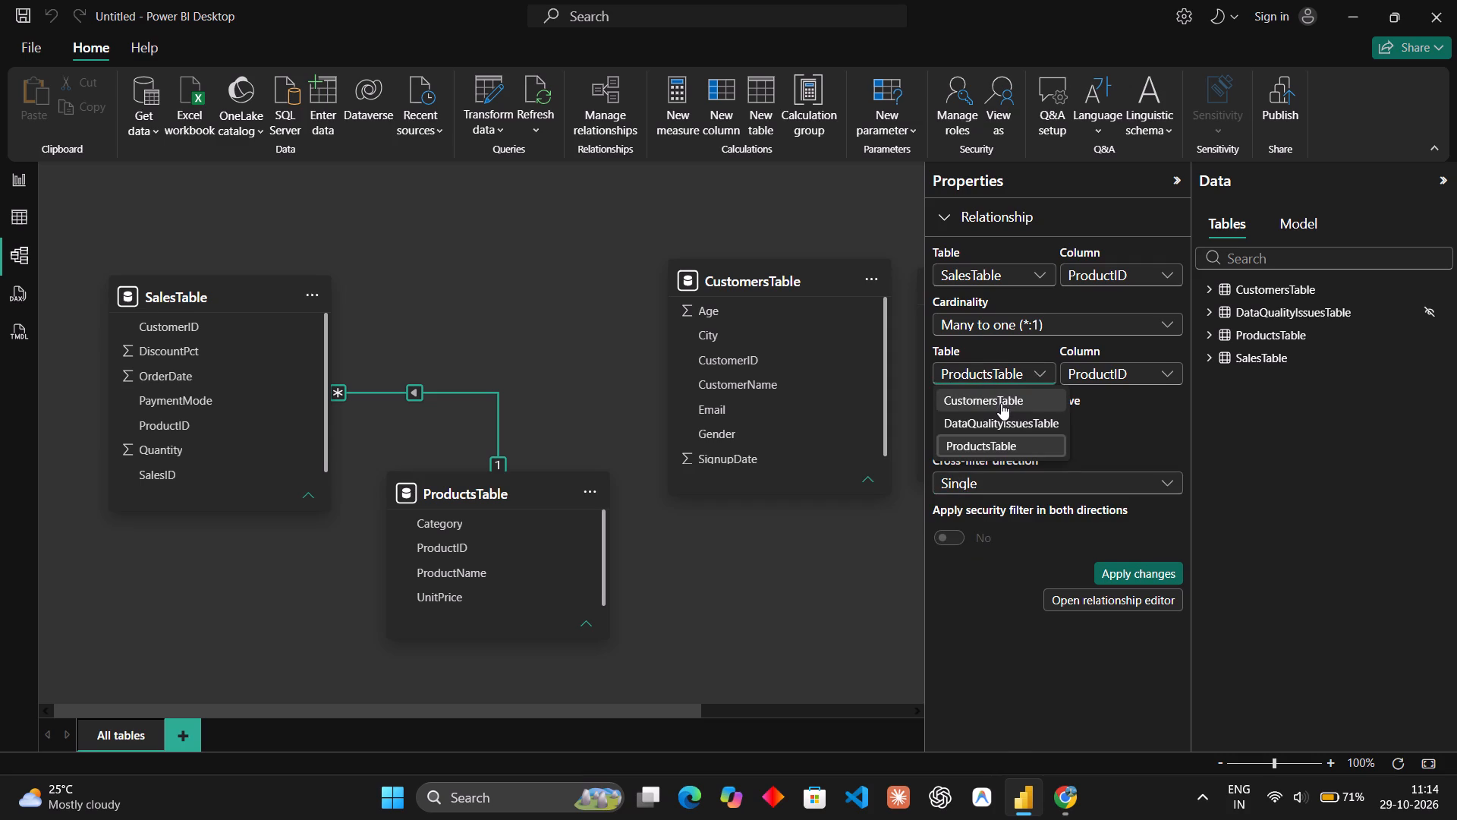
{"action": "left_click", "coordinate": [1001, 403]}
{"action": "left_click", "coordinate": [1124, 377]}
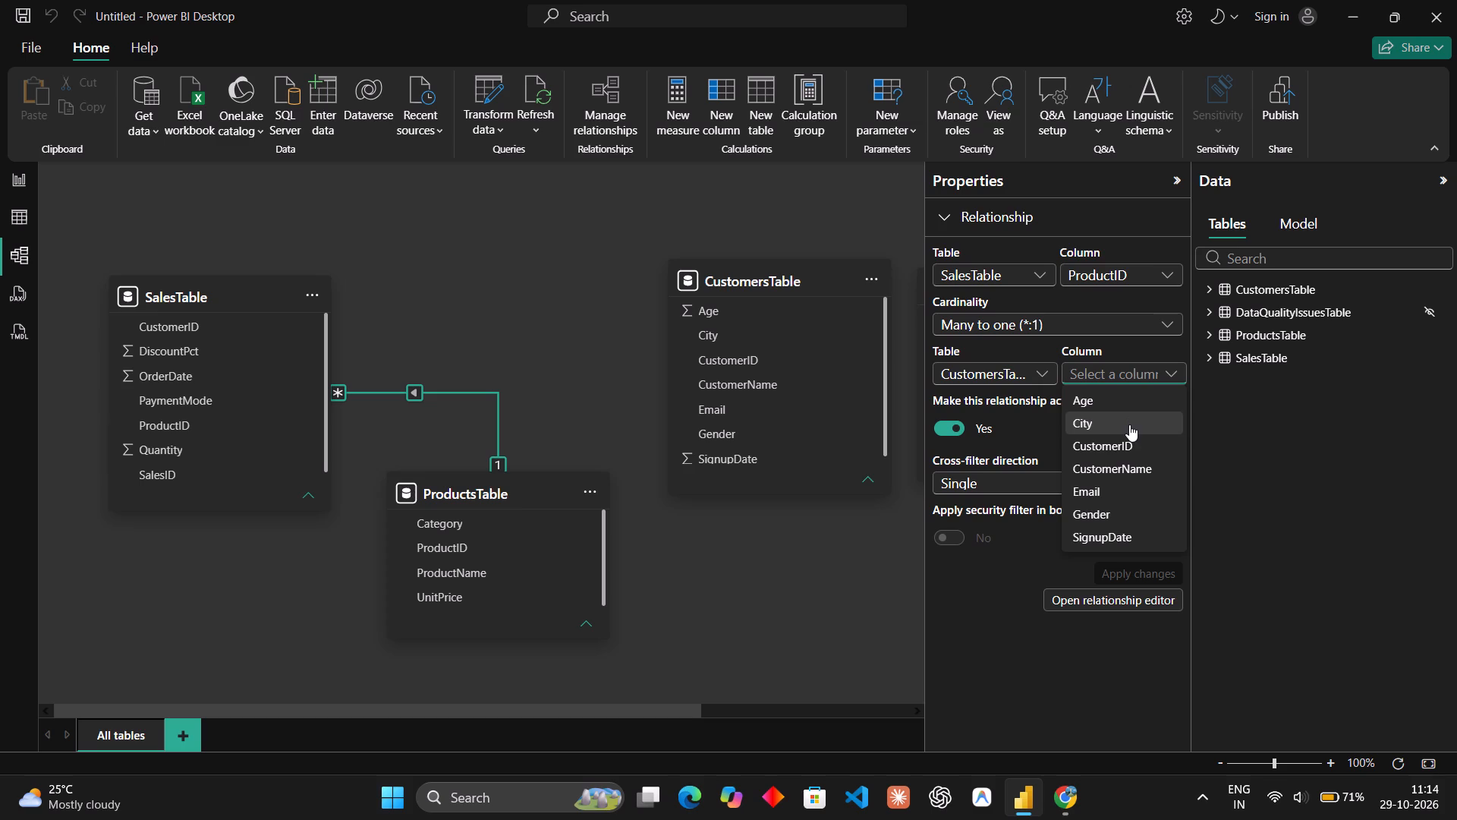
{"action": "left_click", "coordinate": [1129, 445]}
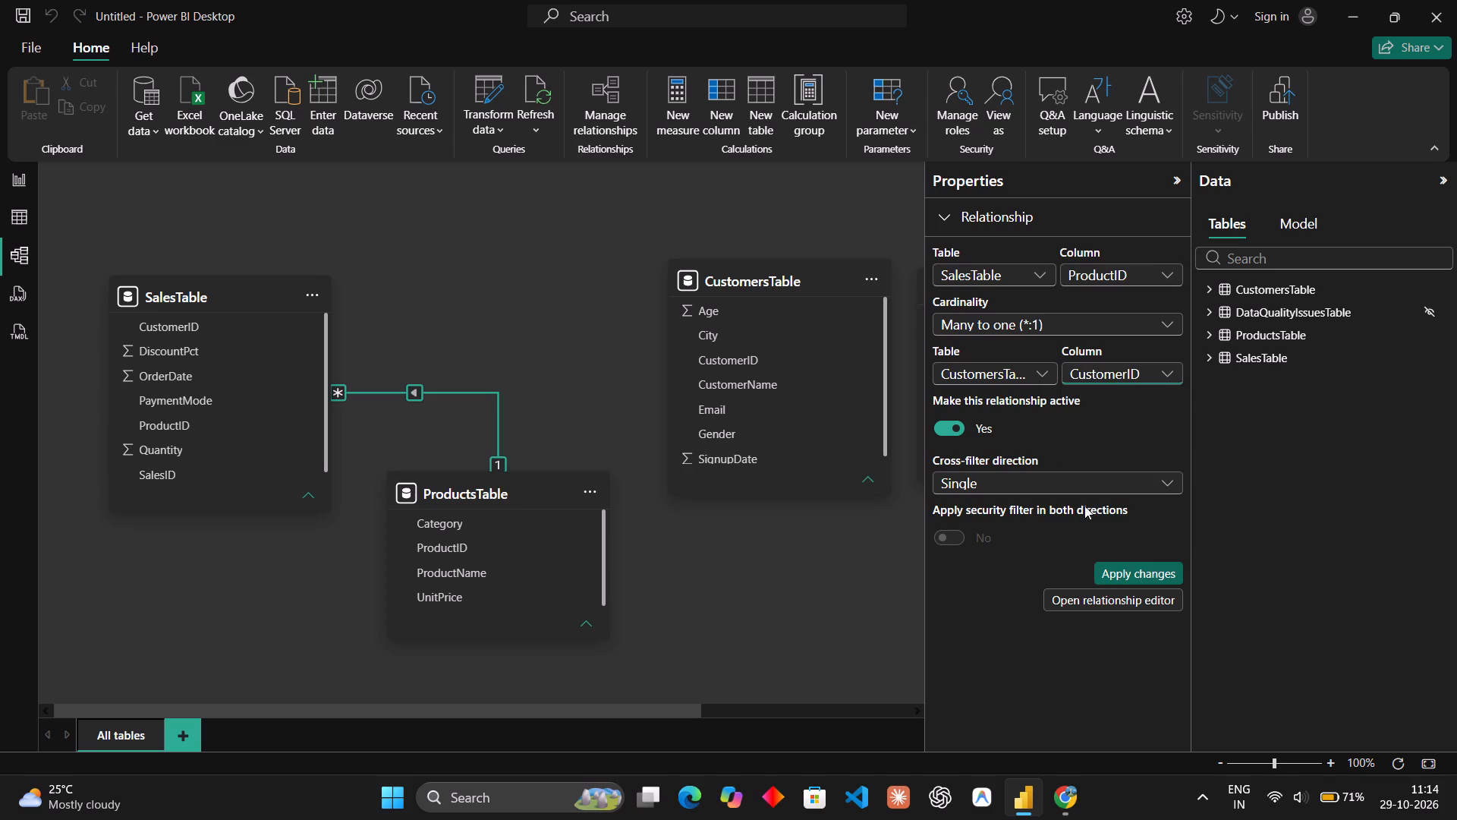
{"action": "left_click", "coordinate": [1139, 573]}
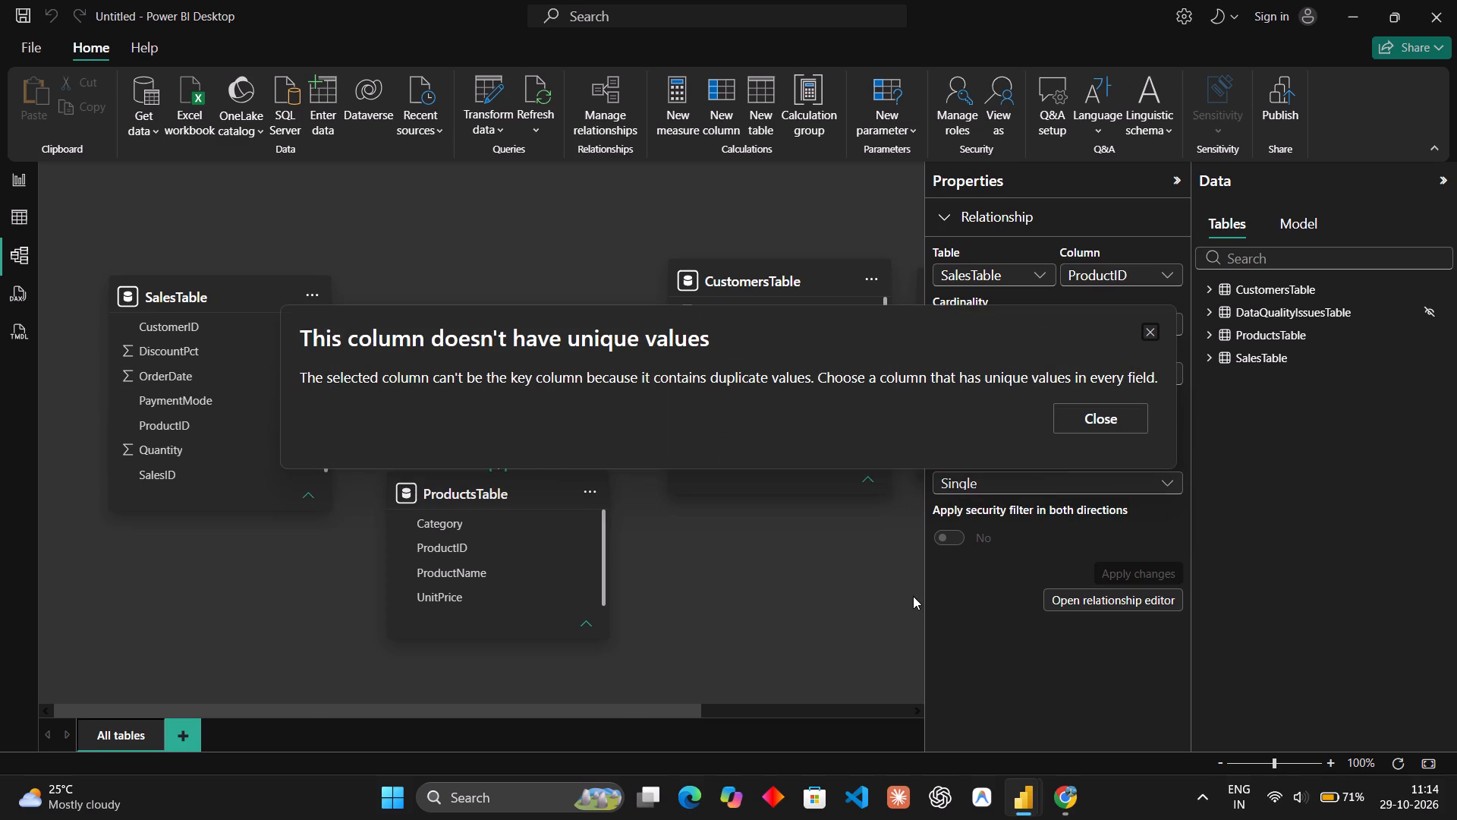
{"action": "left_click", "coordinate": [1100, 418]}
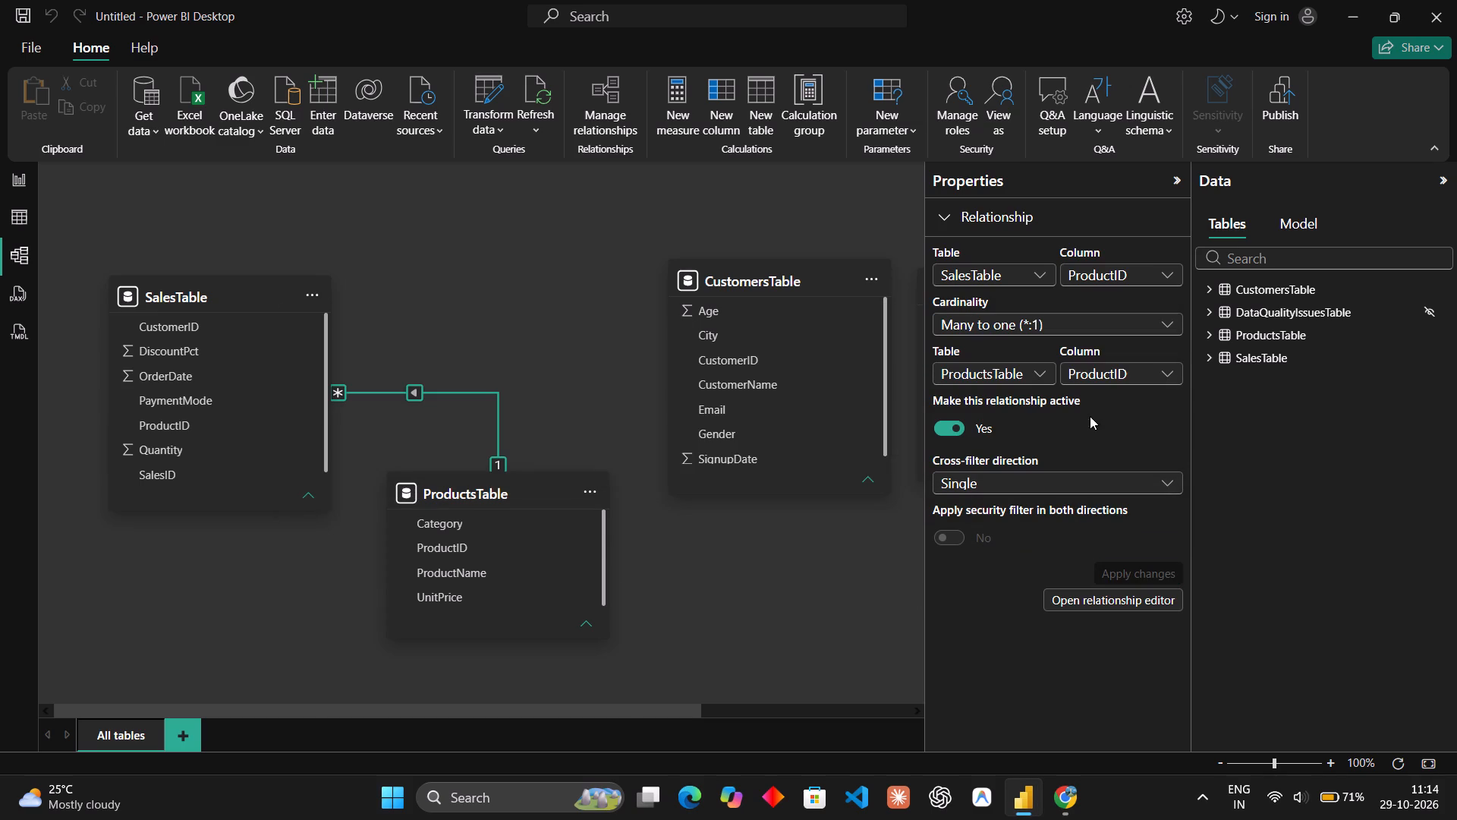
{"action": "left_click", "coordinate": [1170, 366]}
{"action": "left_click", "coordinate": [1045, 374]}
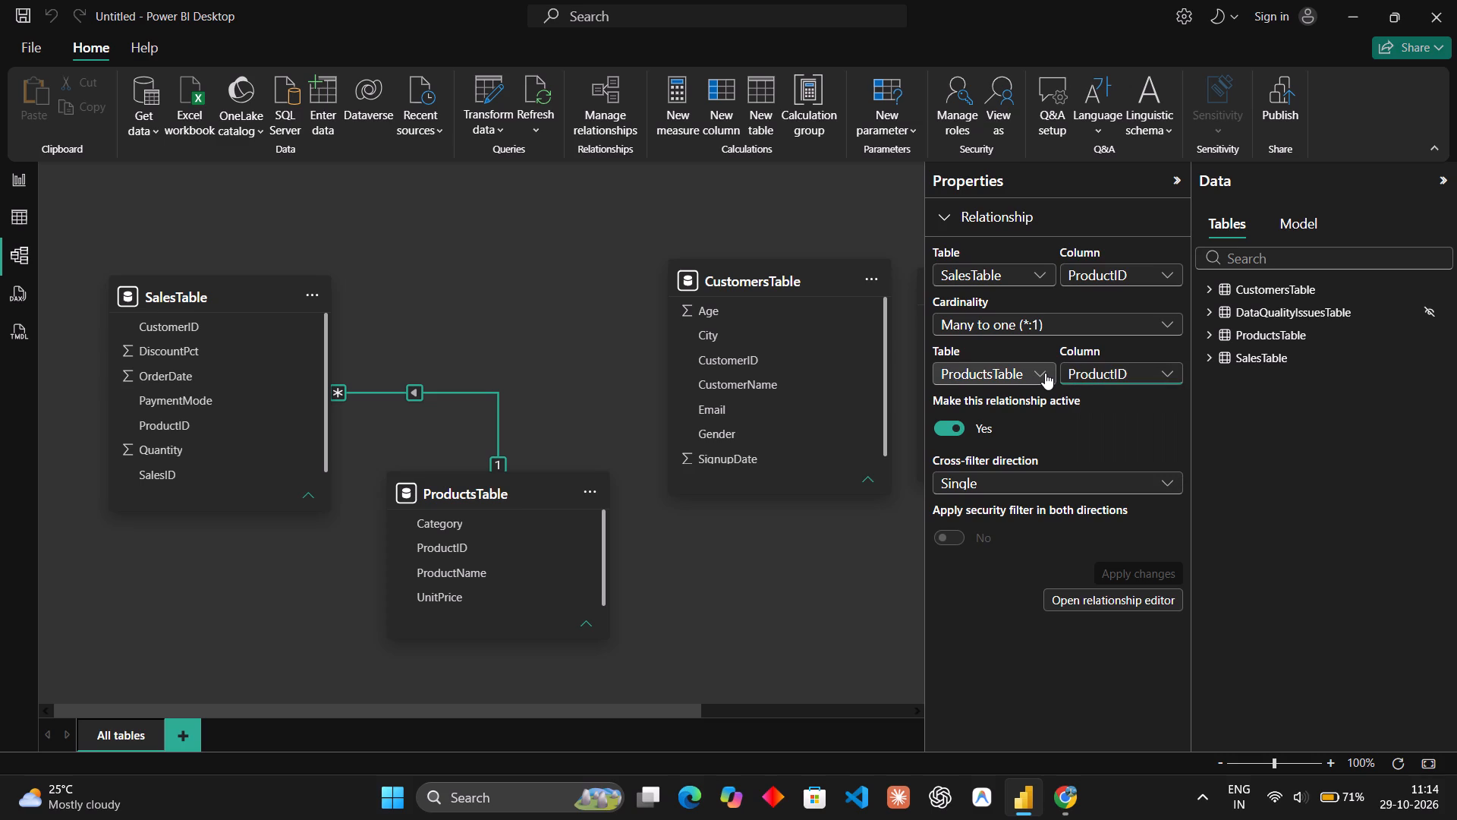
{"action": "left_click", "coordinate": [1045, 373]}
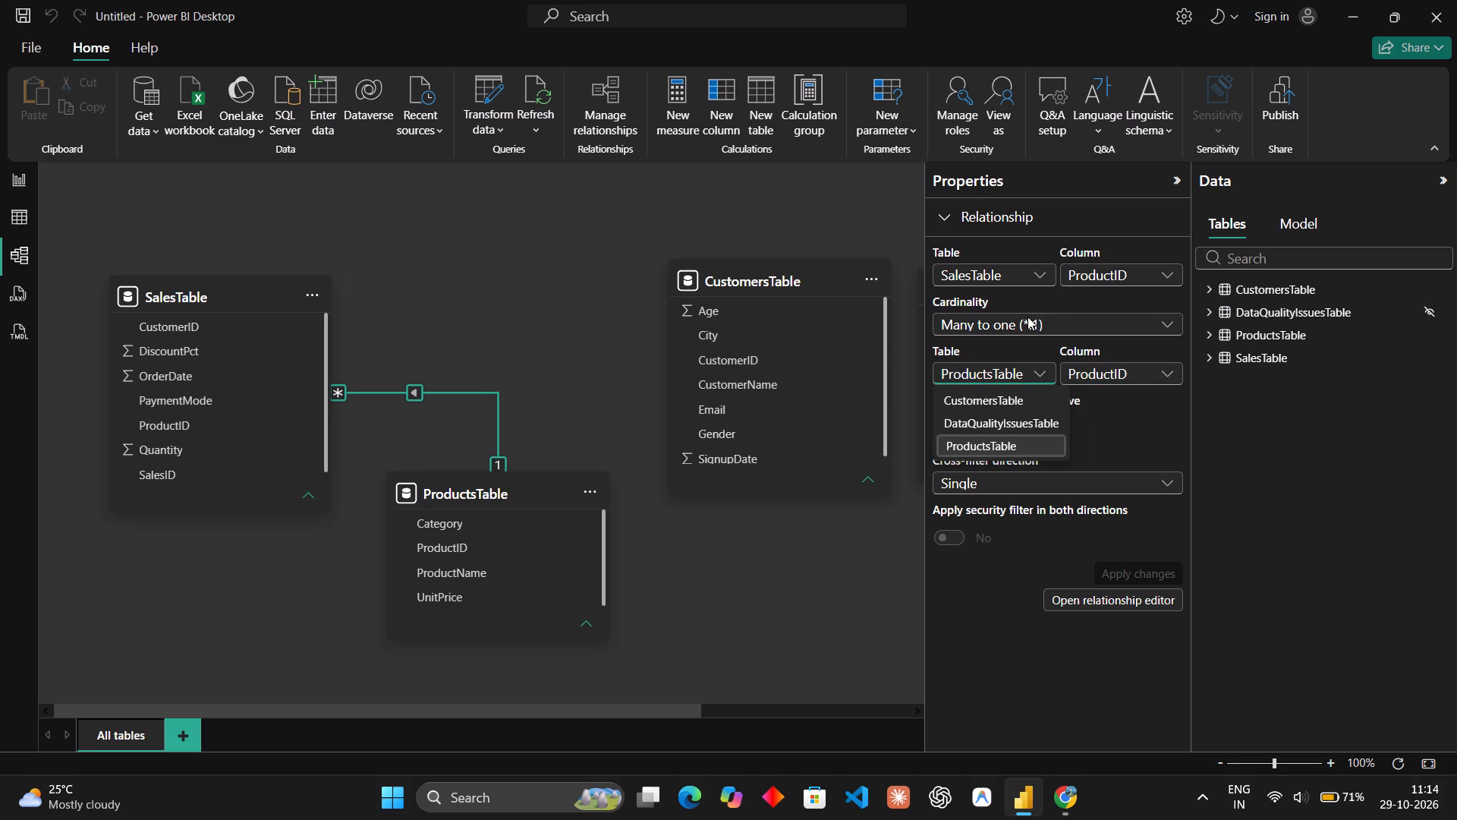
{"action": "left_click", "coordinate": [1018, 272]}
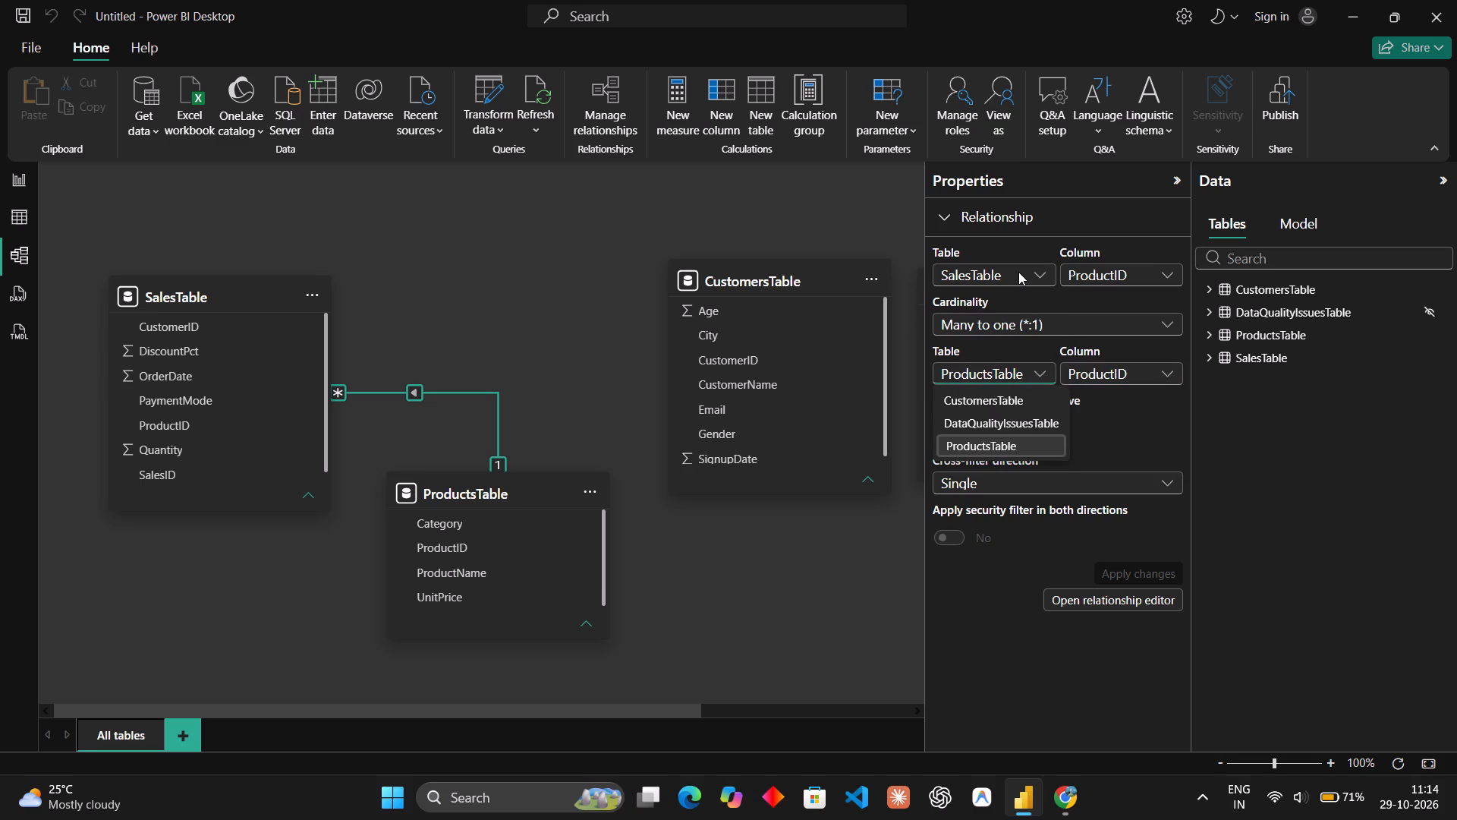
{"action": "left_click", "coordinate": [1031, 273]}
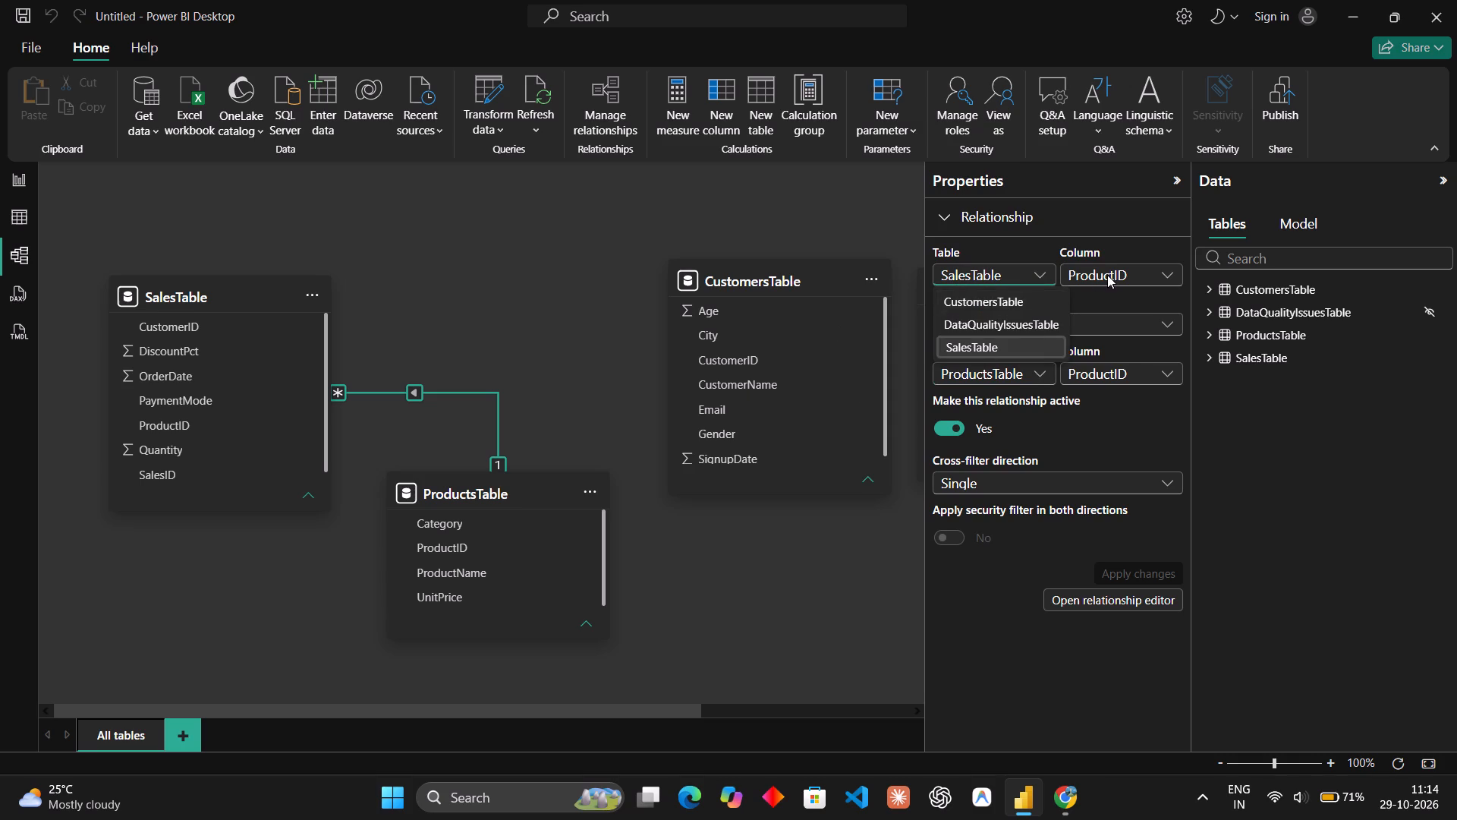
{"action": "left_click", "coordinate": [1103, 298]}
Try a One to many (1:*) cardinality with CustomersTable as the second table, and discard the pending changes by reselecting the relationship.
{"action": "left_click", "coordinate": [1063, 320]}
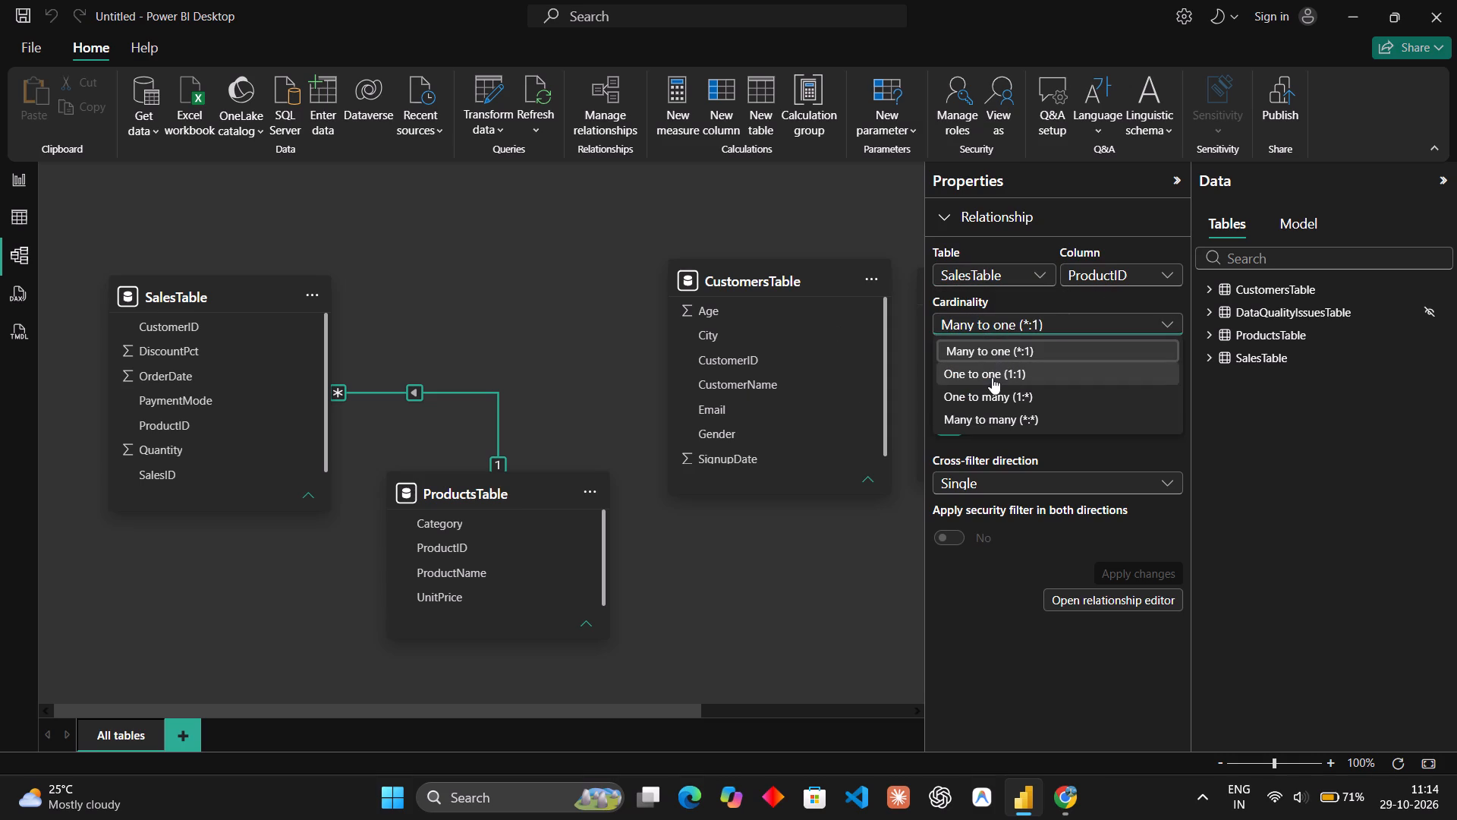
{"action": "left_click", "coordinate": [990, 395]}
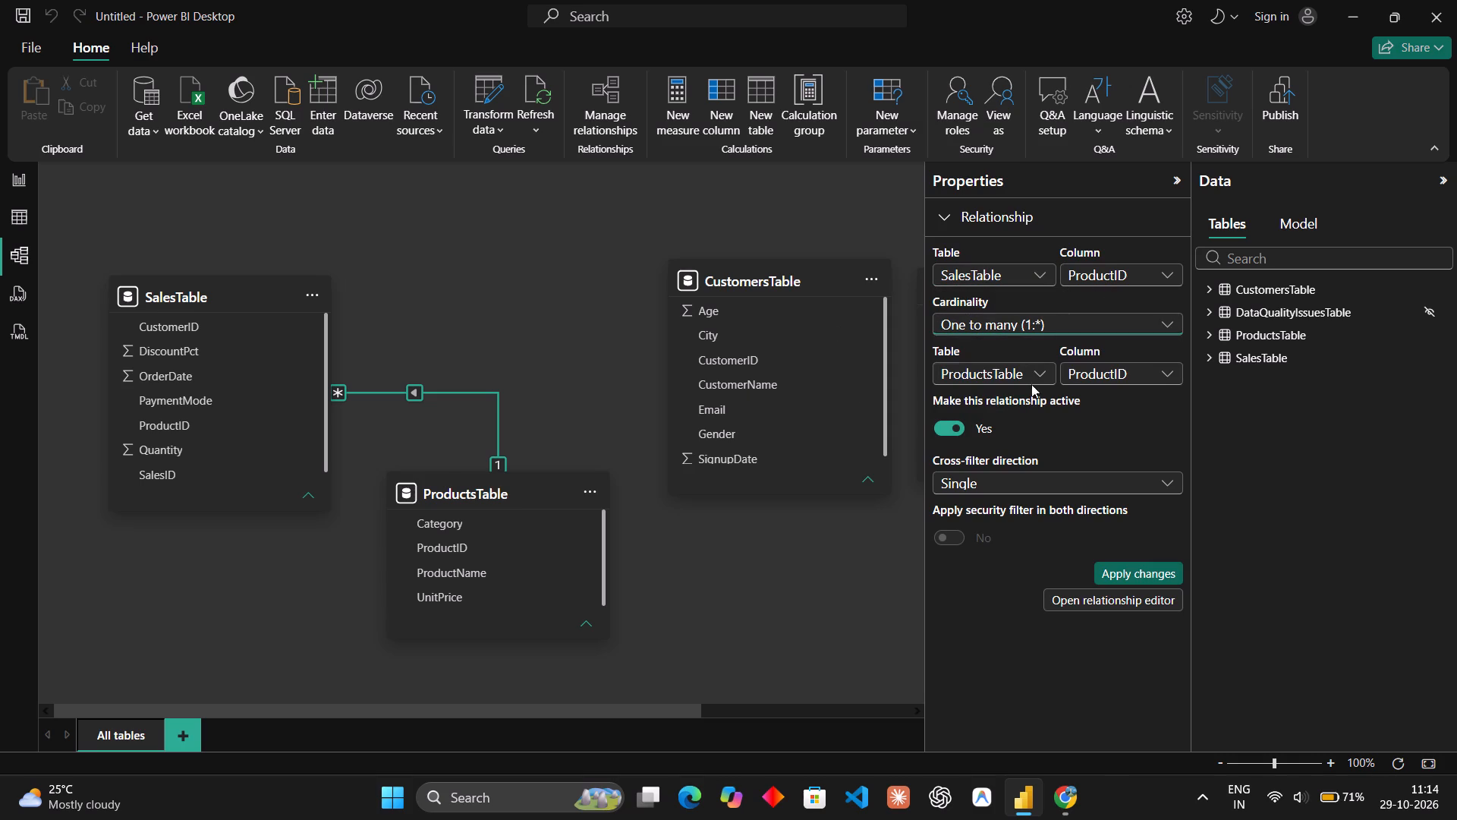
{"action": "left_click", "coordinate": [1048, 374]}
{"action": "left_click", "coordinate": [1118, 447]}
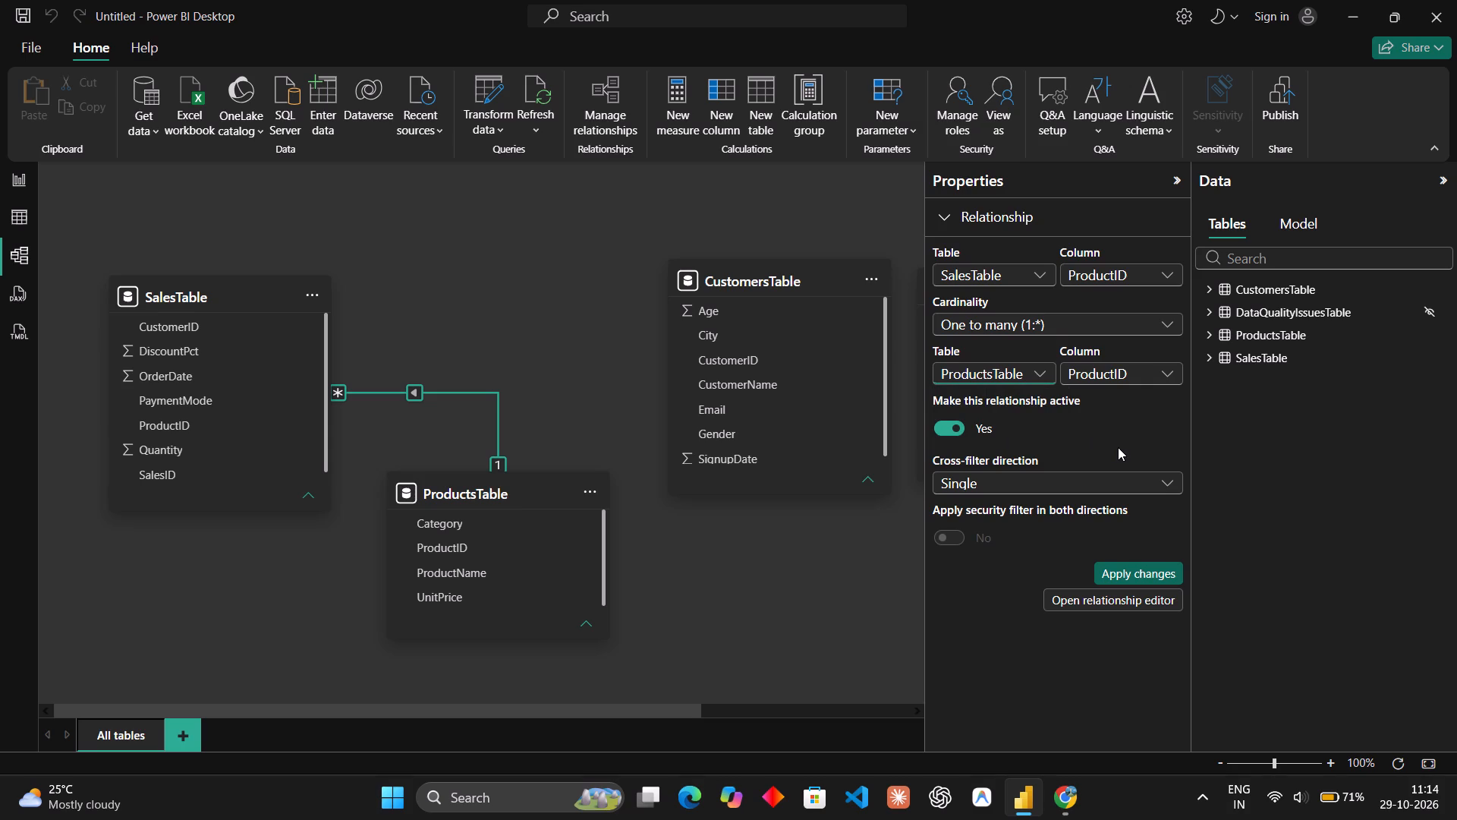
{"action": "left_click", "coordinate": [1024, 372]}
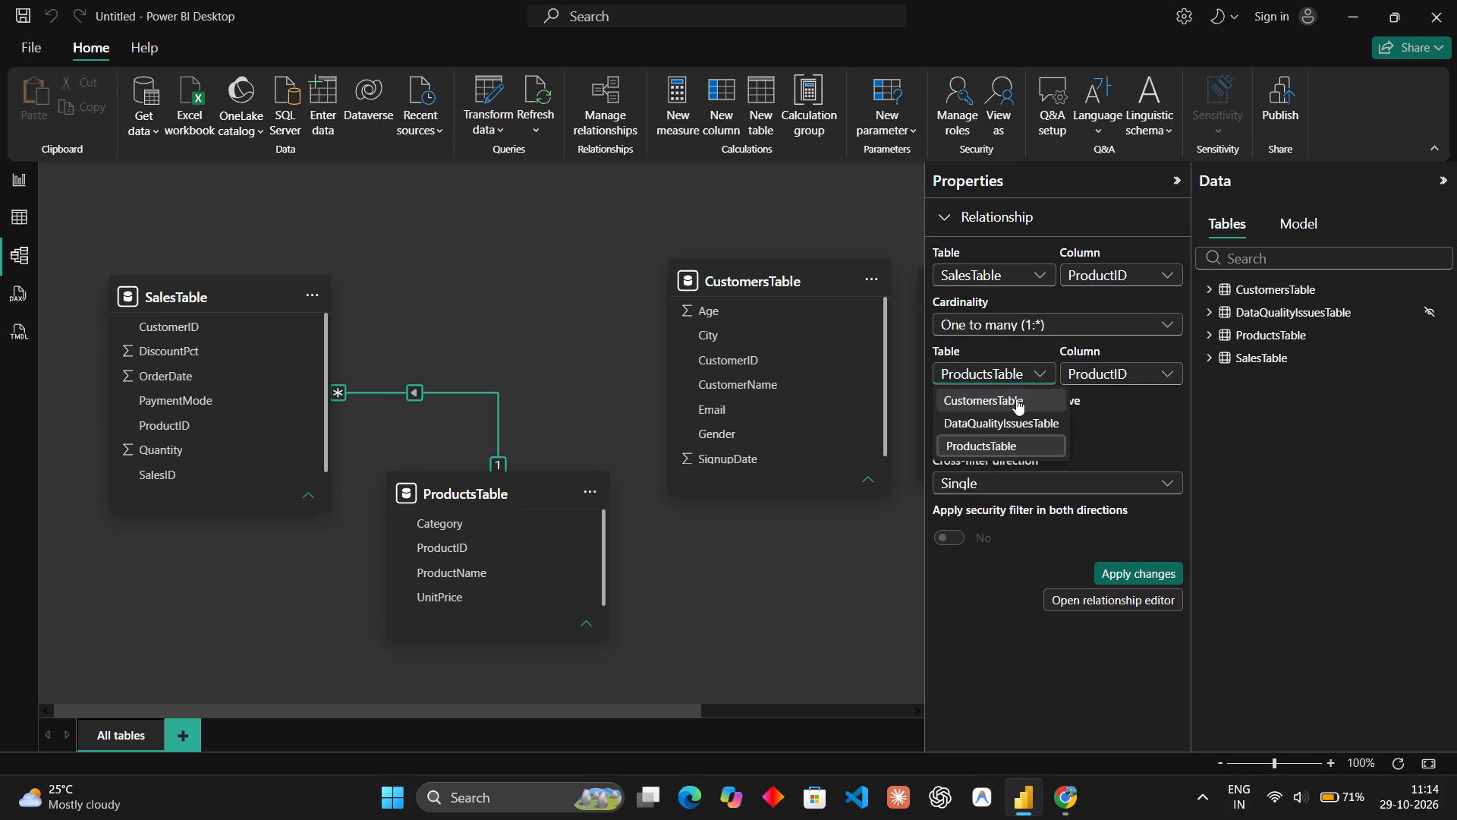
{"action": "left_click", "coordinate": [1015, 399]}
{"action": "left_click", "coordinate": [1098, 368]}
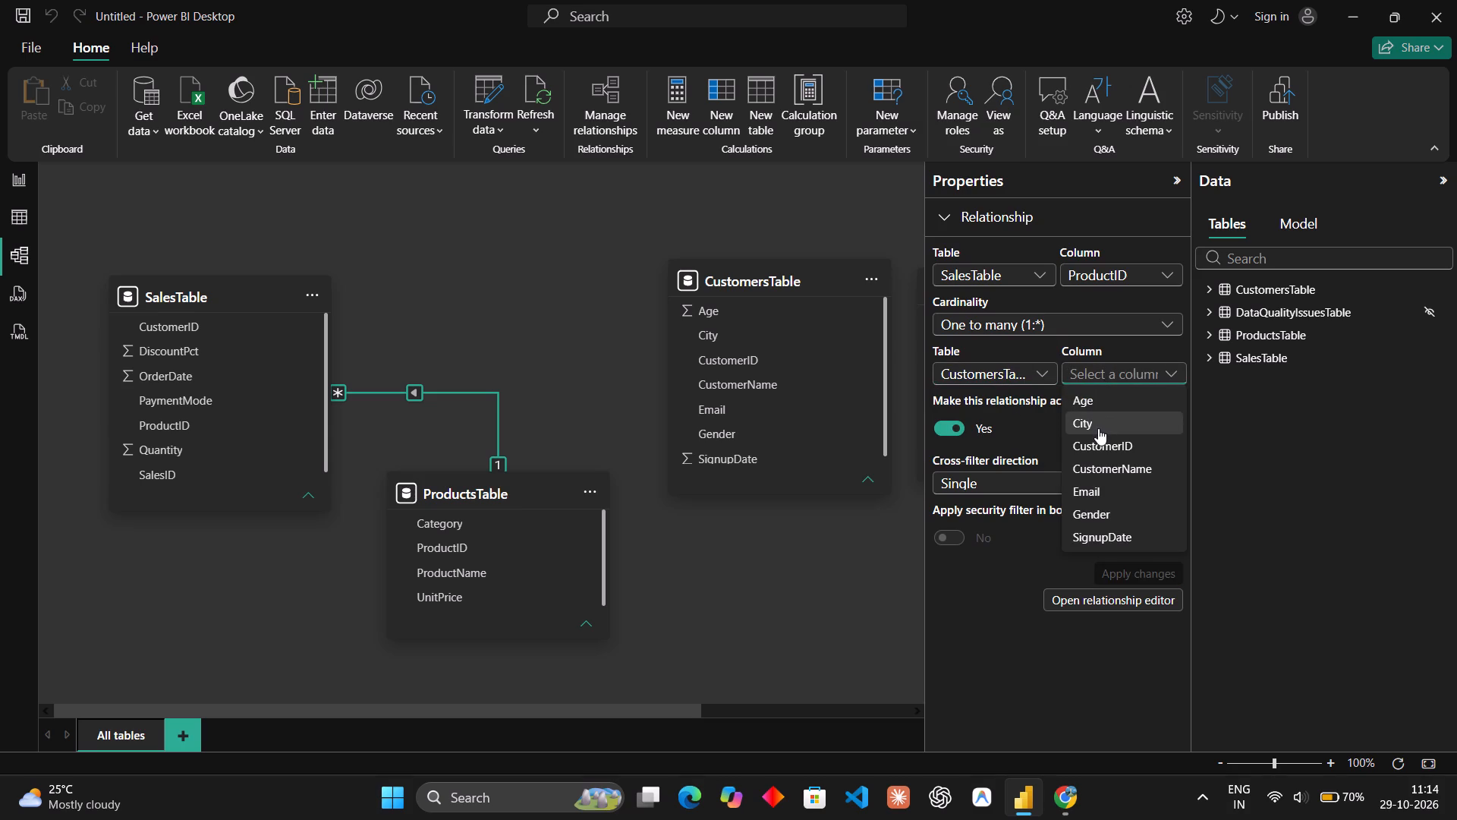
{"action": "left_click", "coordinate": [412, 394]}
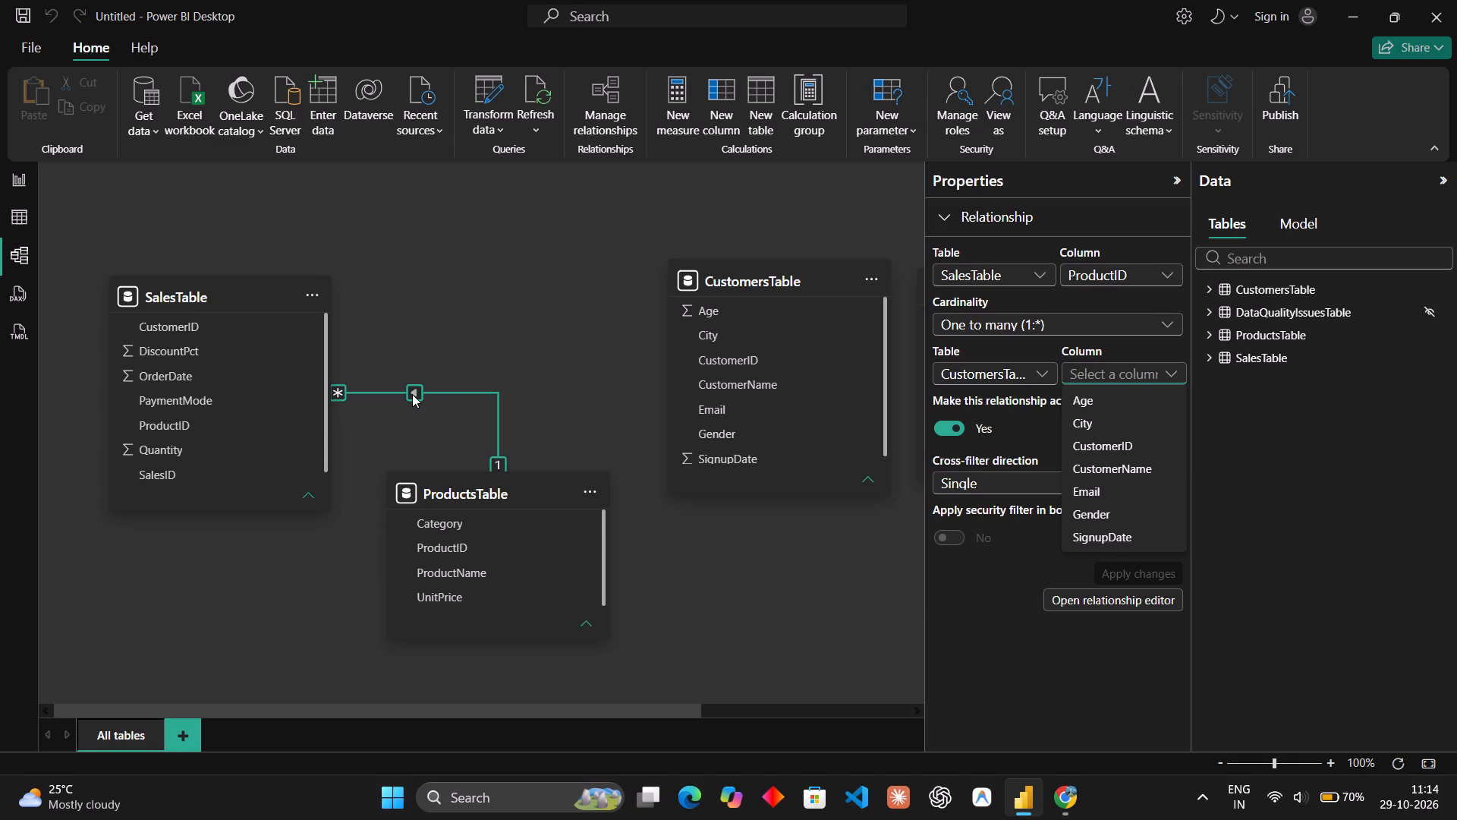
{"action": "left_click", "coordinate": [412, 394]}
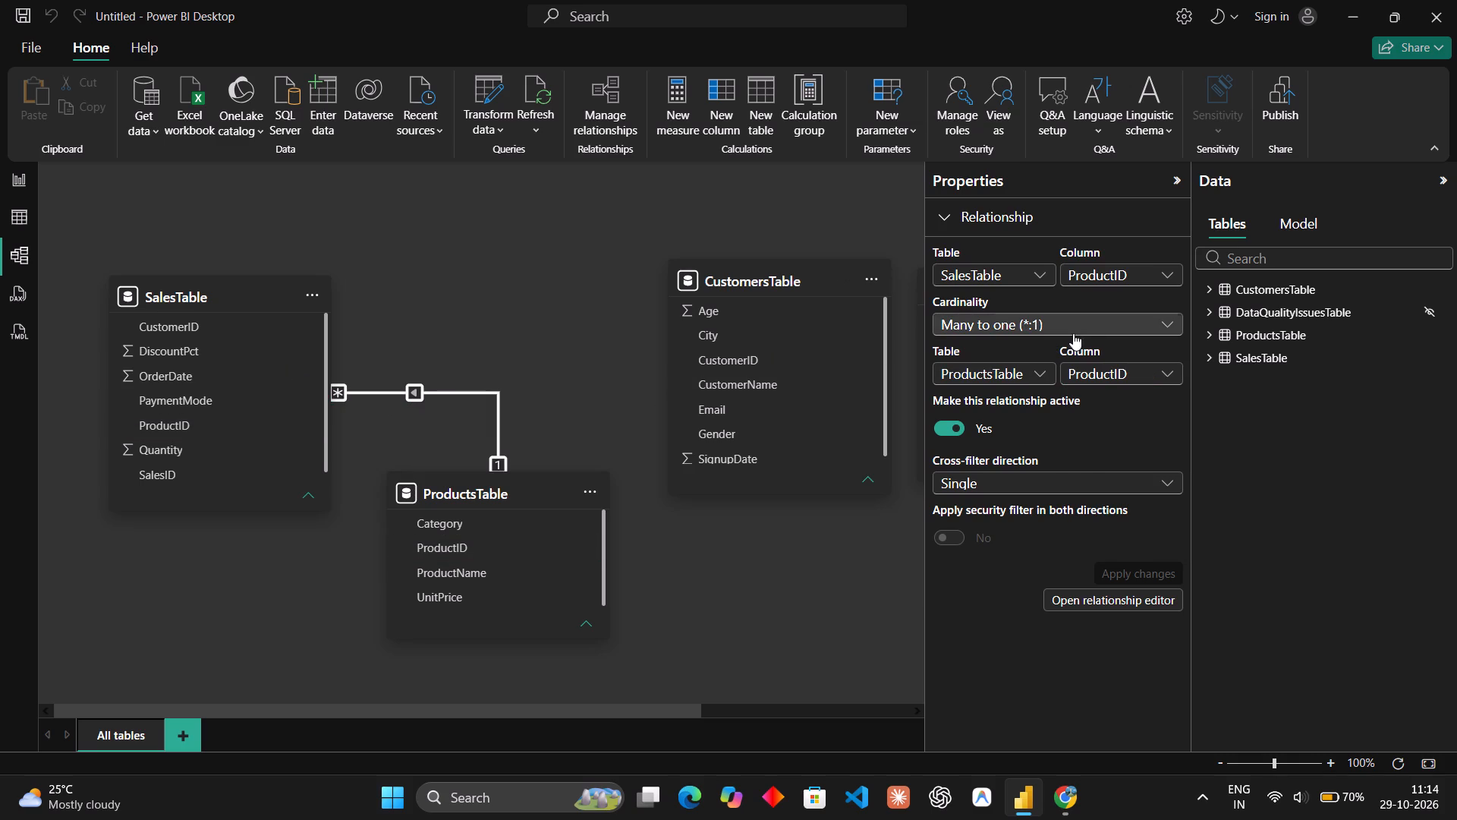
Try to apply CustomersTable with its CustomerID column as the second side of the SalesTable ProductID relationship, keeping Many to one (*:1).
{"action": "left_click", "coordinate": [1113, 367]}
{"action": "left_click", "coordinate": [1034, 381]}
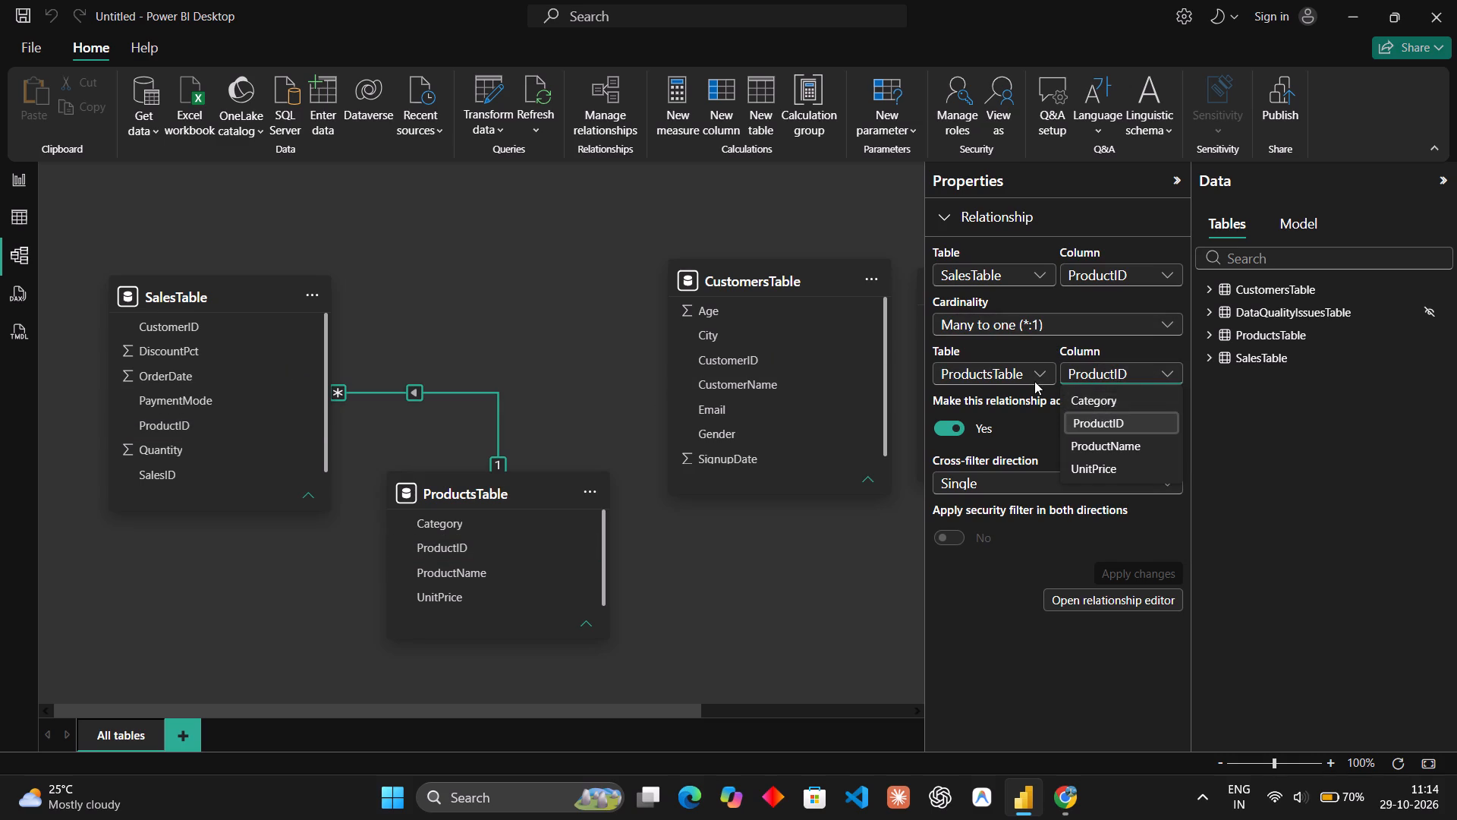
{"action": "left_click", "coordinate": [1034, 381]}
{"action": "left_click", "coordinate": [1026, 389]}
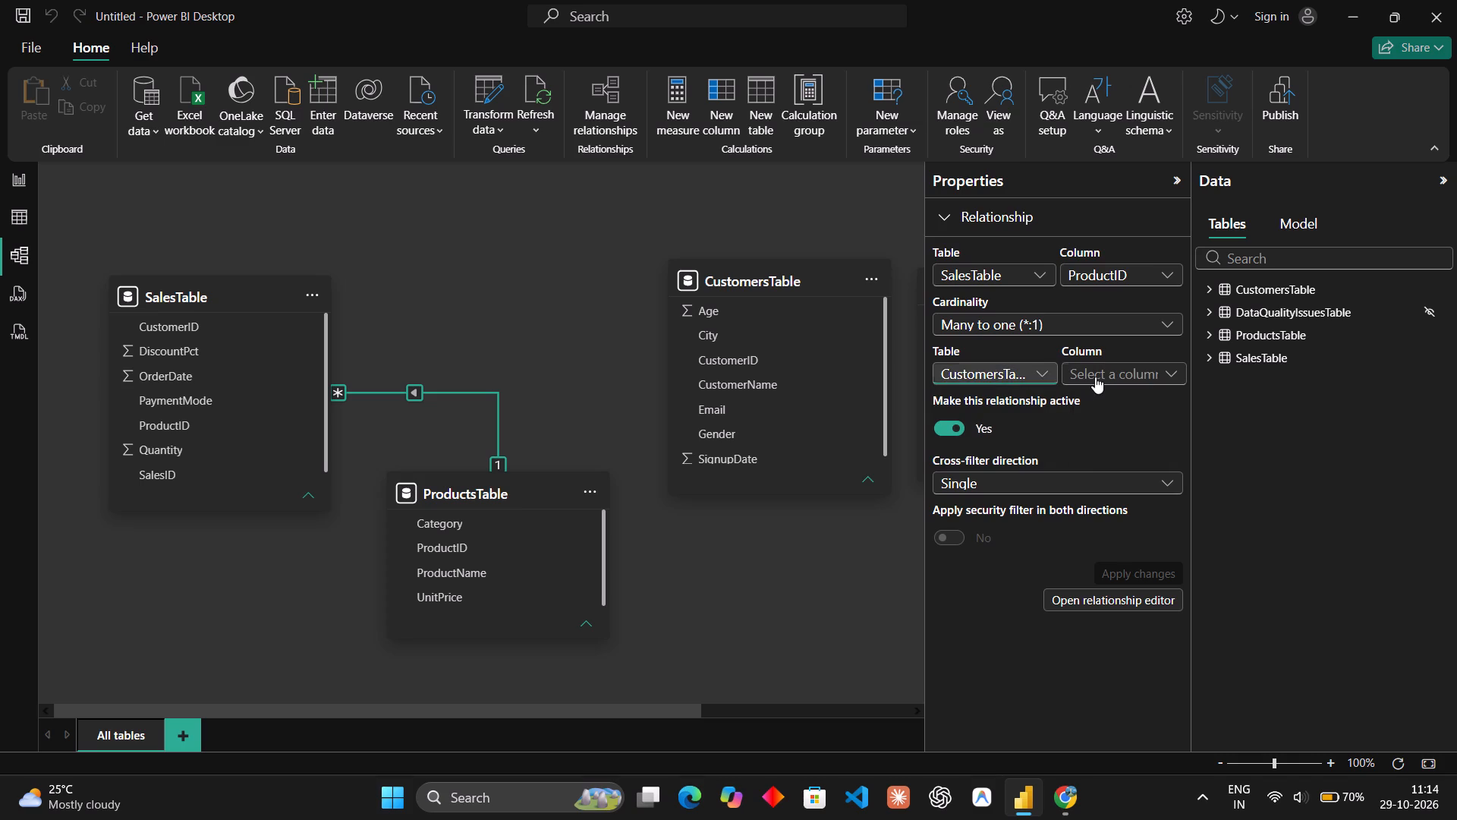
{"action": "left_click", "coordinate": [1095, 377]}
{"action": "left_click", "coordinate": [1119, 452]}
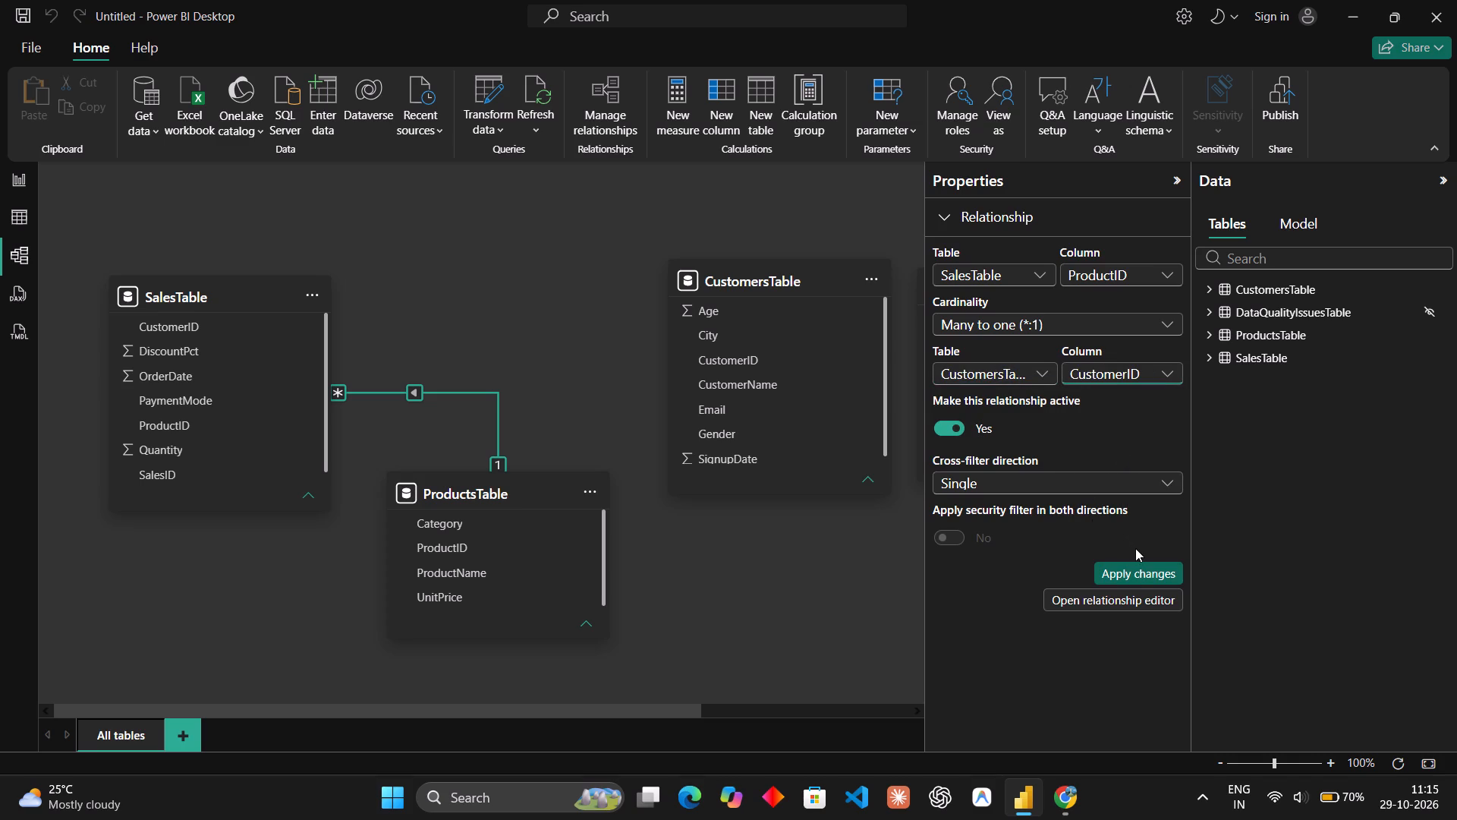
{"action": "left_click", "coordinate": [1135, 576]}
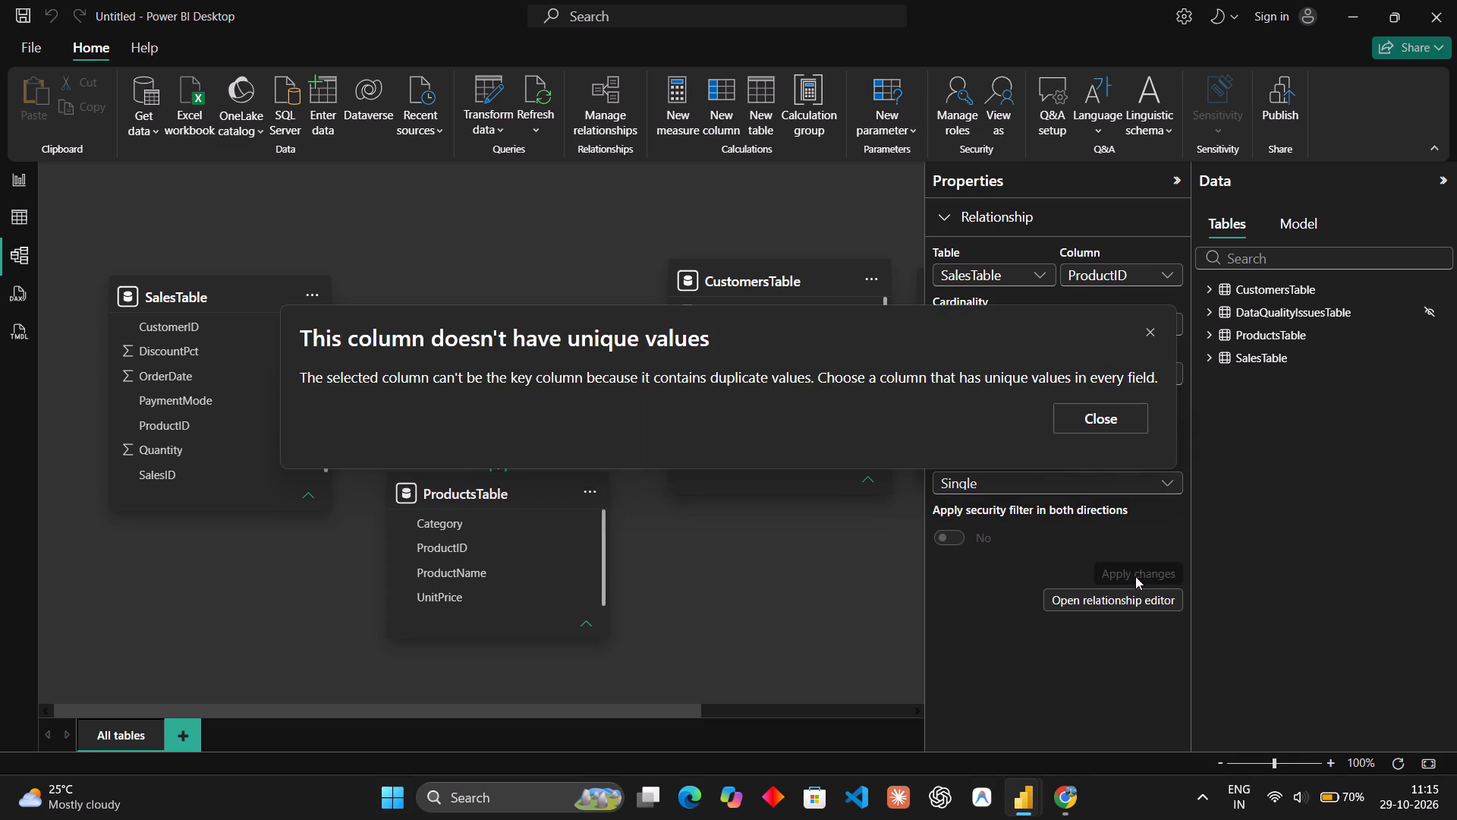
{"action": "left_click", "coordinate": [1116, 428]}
{"action": "key", "text": "shift+super+s"}
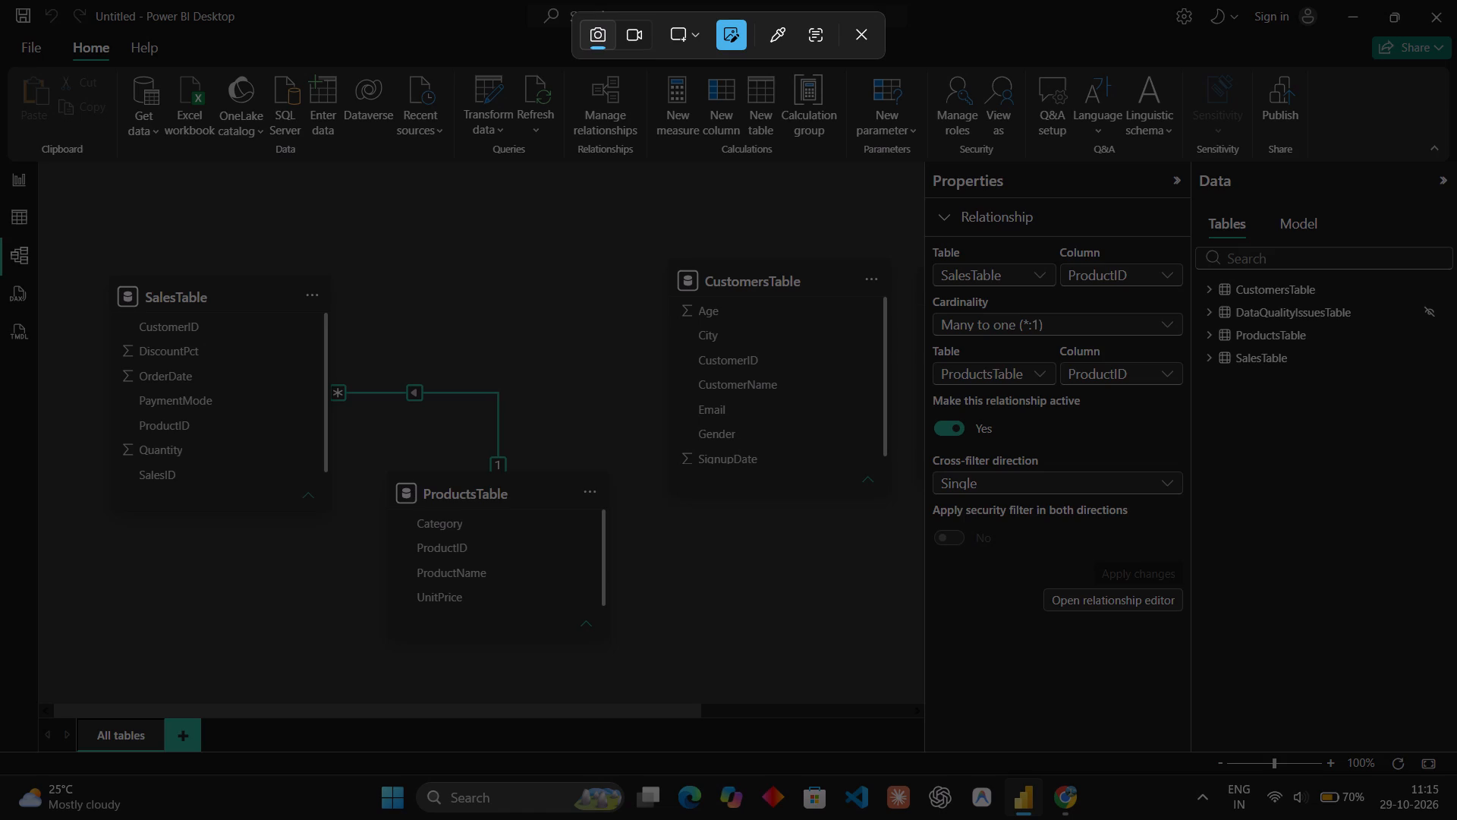
{"action": "left_click_drag", "start_coordinate": [0, 0], "coordinate": [1453, 819]}
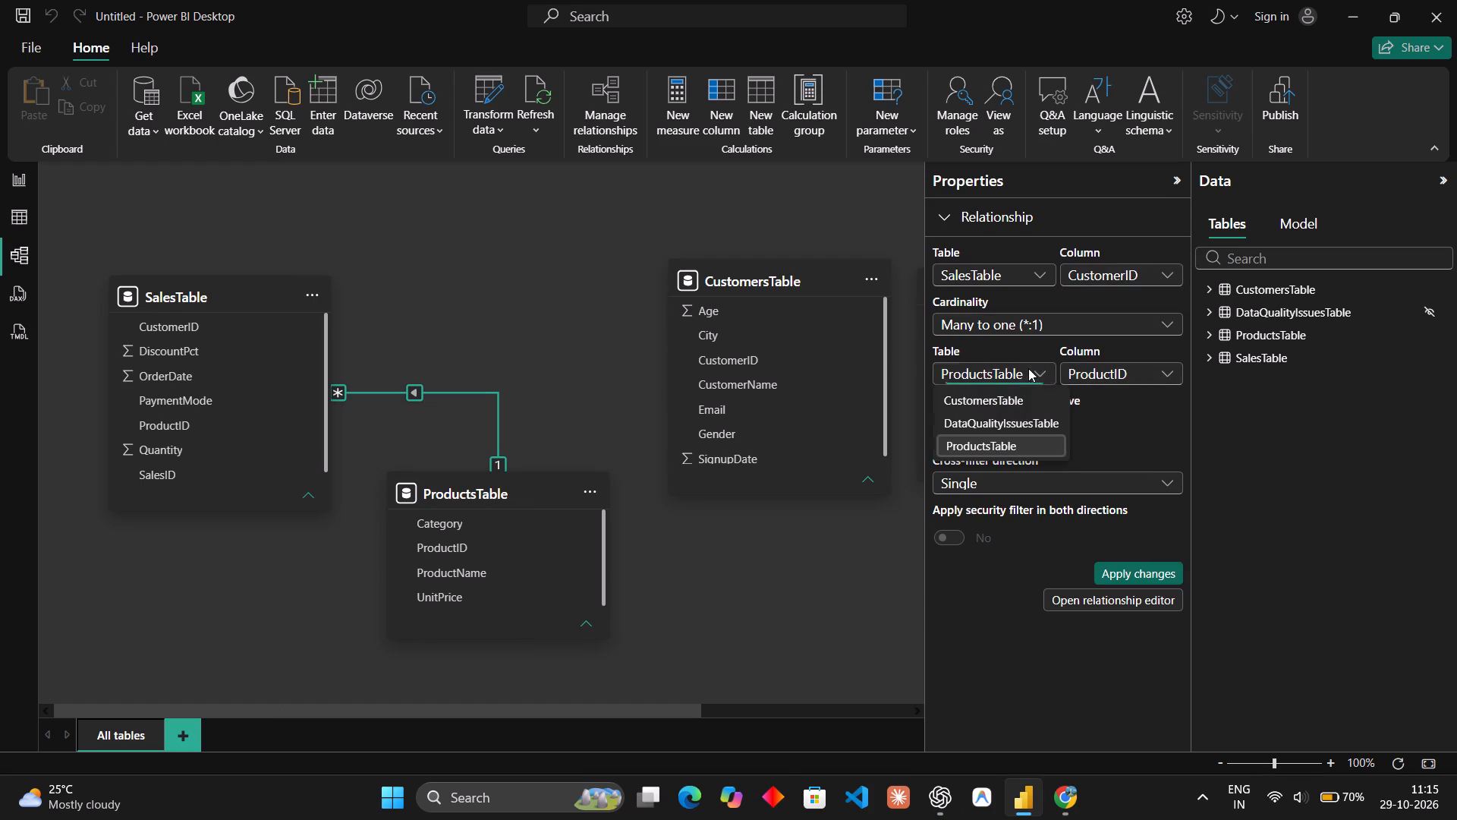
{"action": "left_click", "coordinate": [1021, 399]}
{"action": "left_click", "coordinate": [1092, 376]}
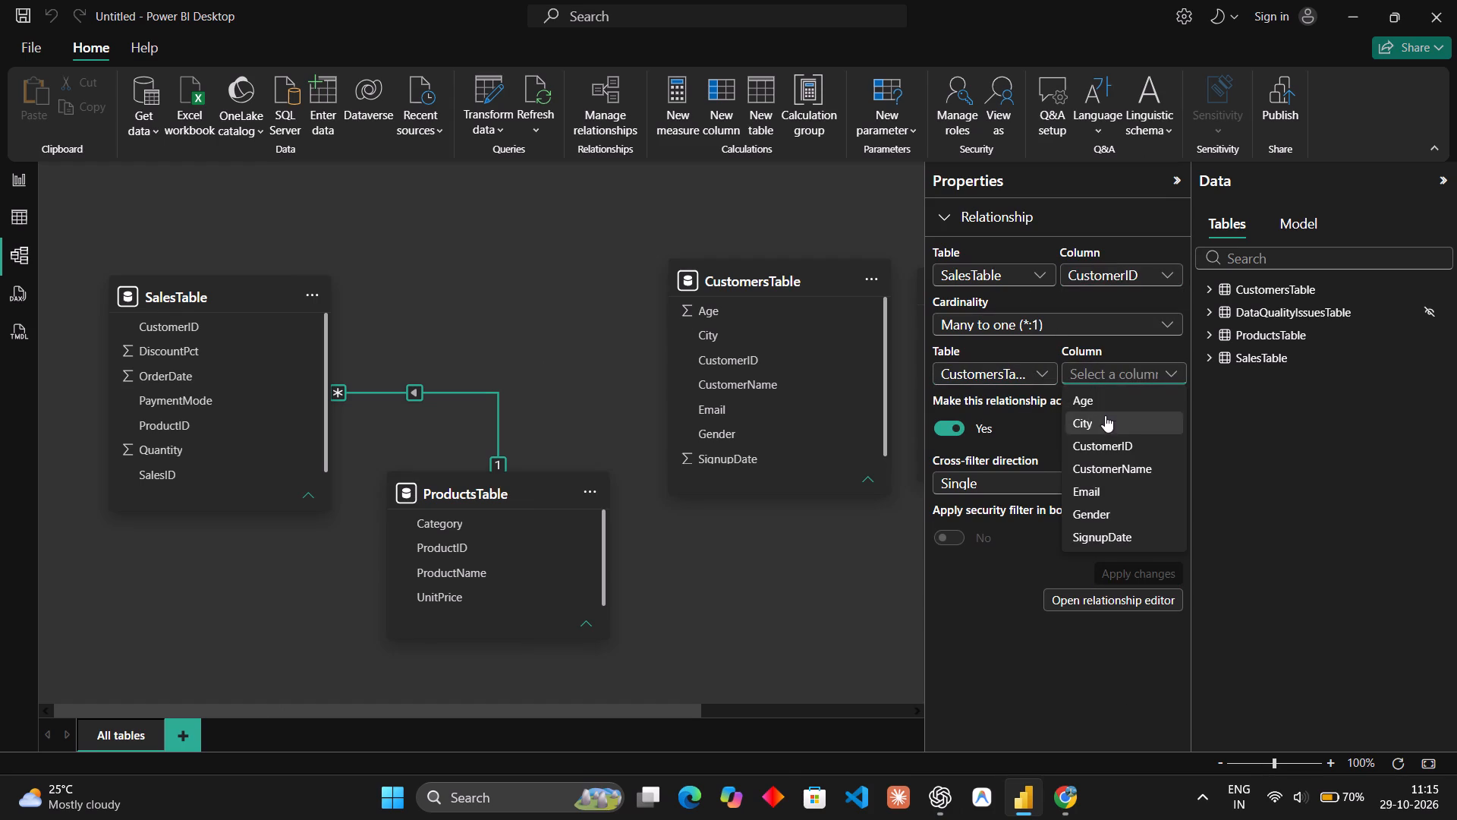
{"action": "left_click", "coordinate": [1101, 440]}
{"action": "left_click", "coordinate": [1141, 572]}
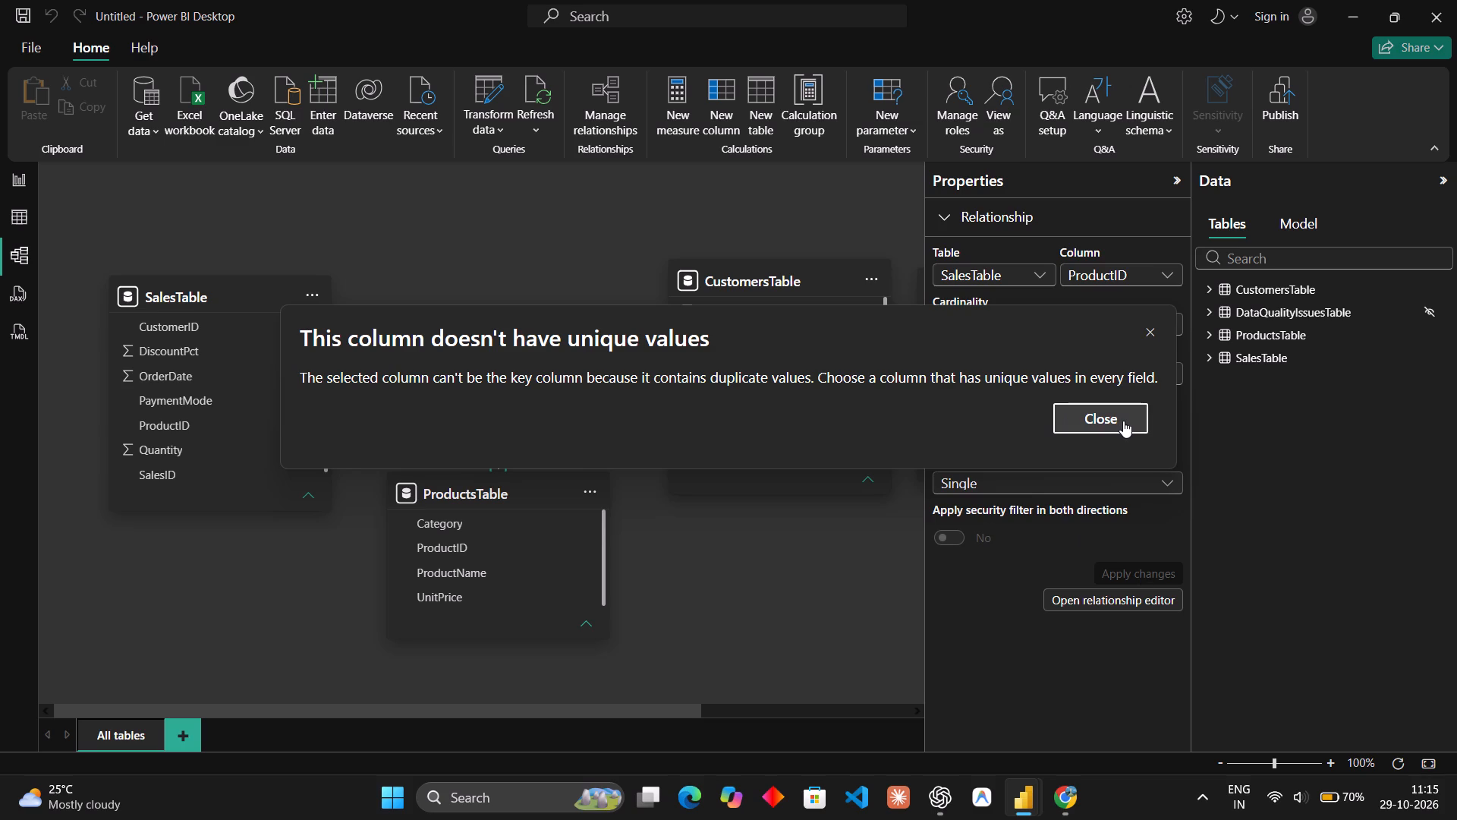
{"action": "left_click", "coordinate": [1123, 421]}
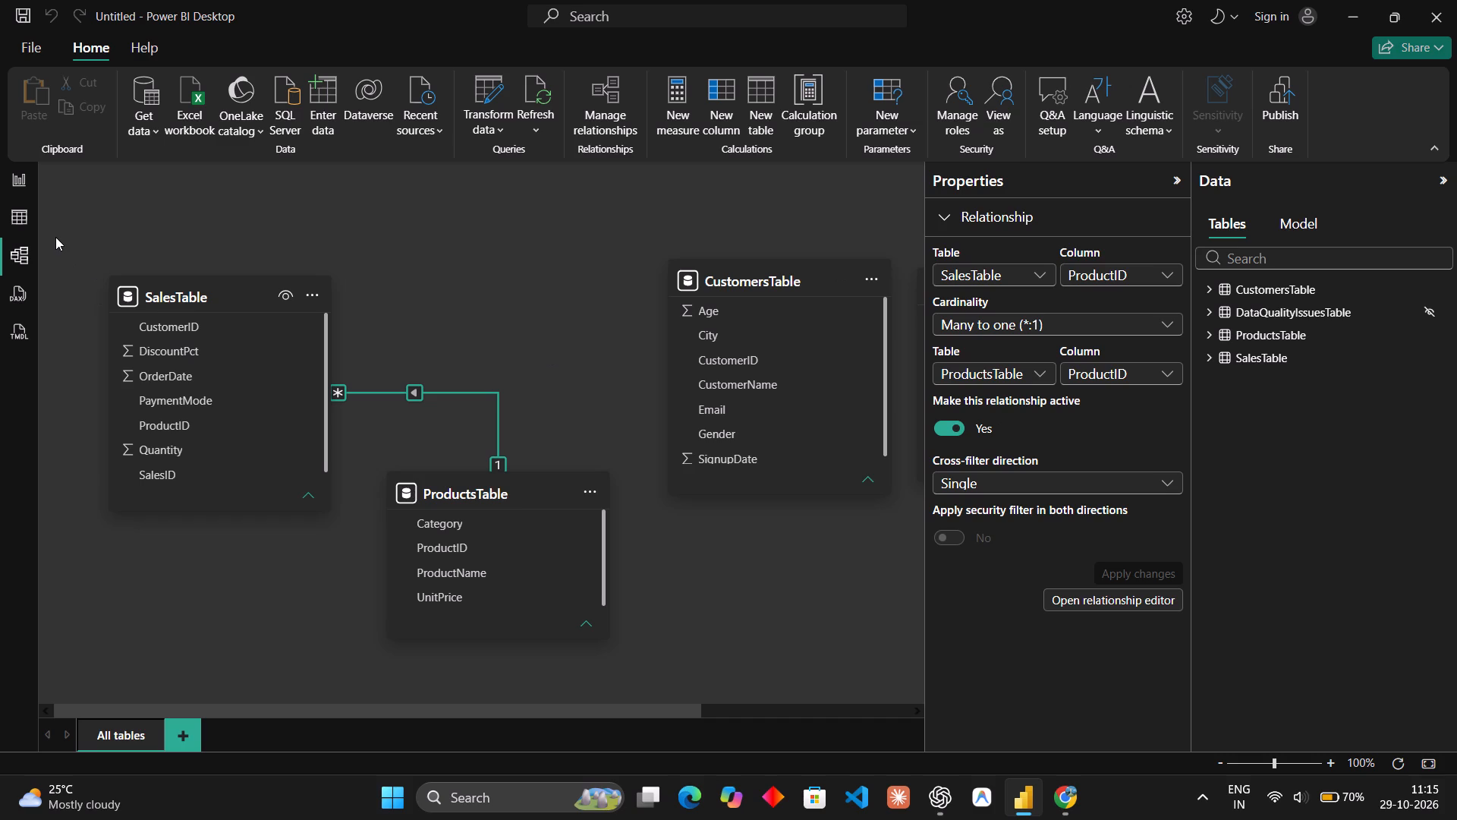
Remove the duplicate rows based on the CustomerID column of CustomersTable in Power Query Editor.
{"action": "left_click", "coordinate": [28, 204]}
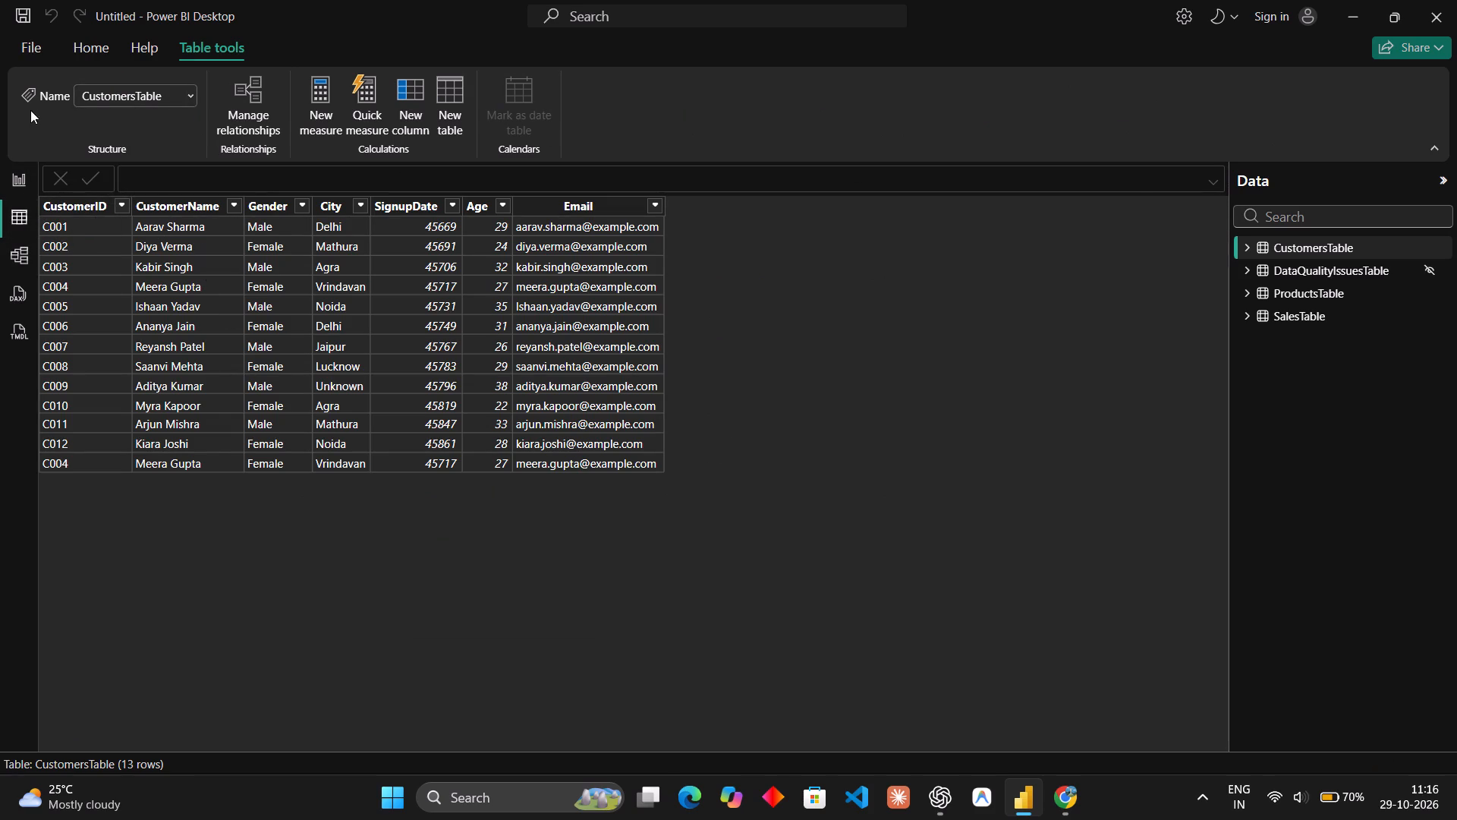
{"action": "left_click", "coordinate": [15, 178]}
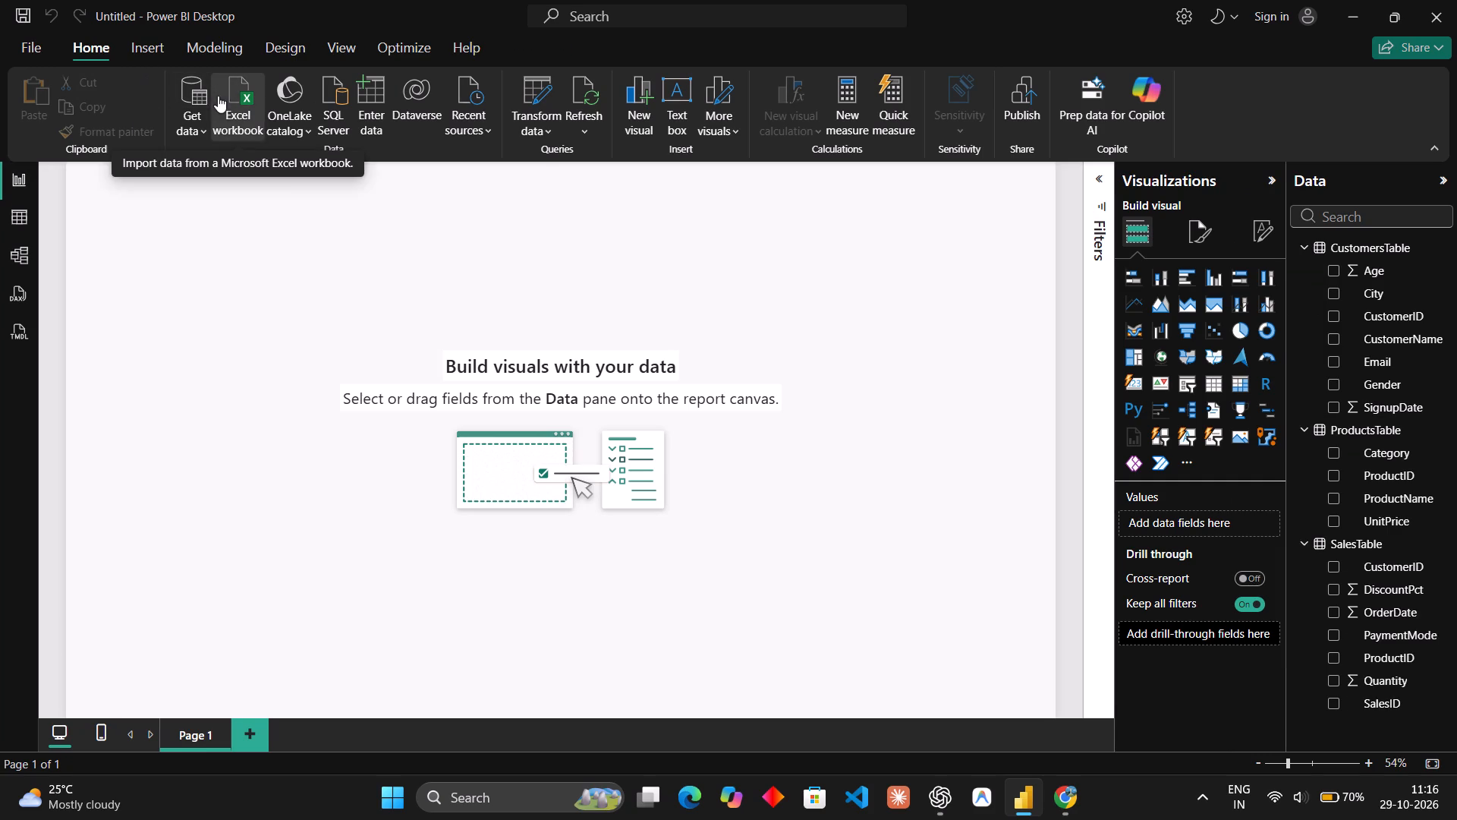
{"action": "left_click", "coordinate": [537, 106]}
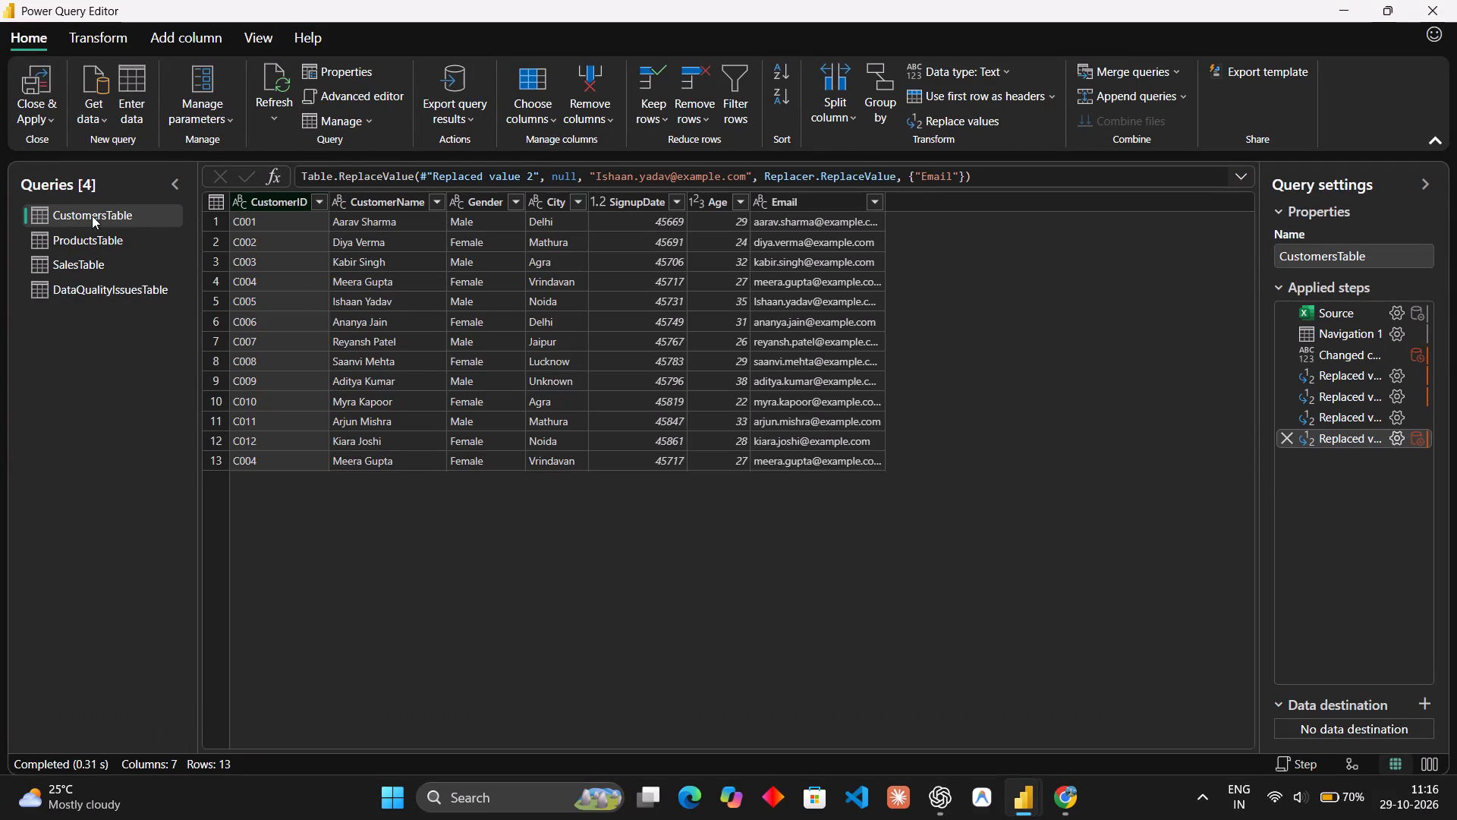
{"action": "right_click", "coordinate": [288, 200]}
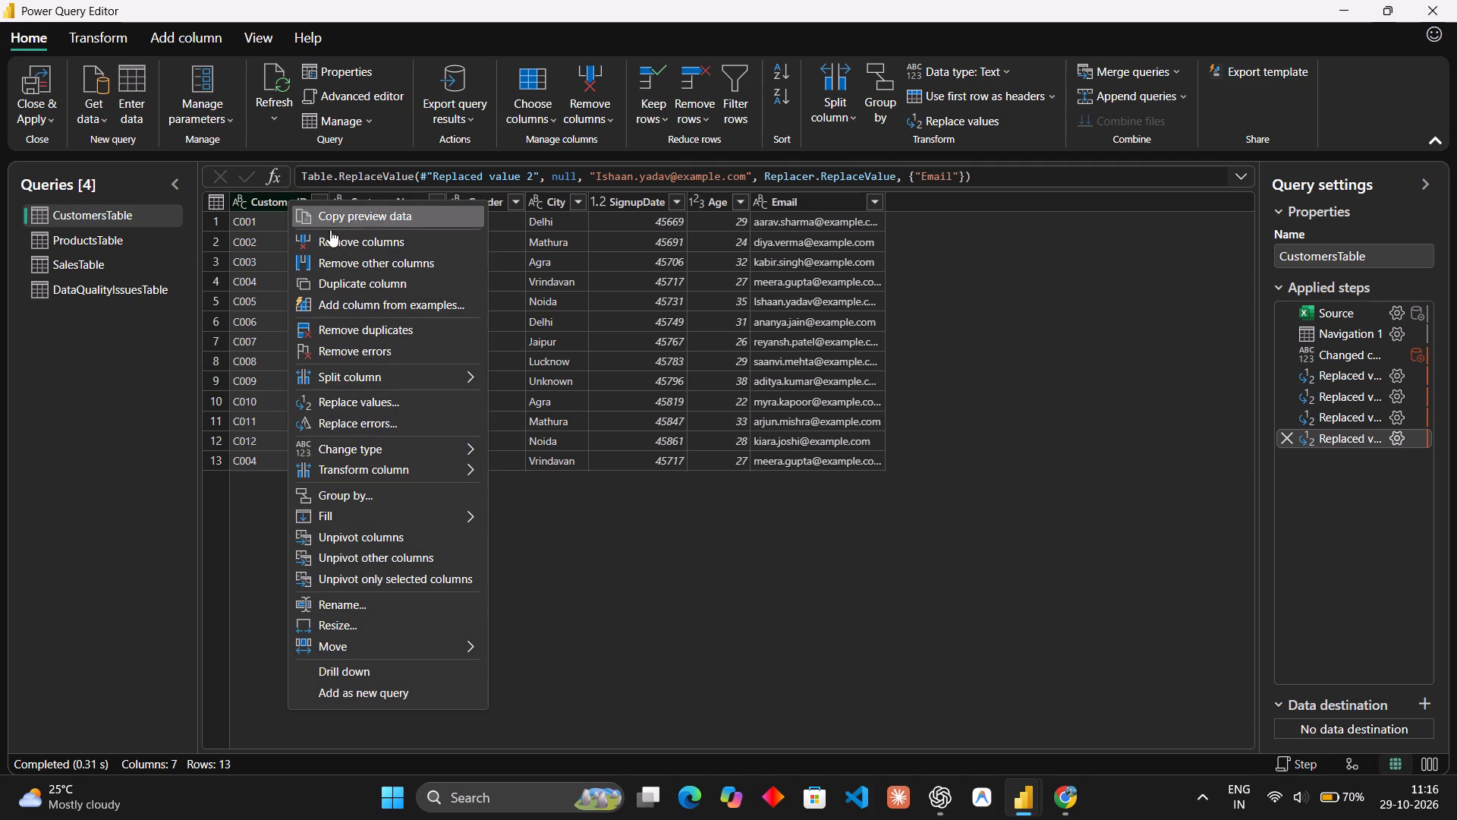
{"action": "left_click", "coordinate": [397, 320]}
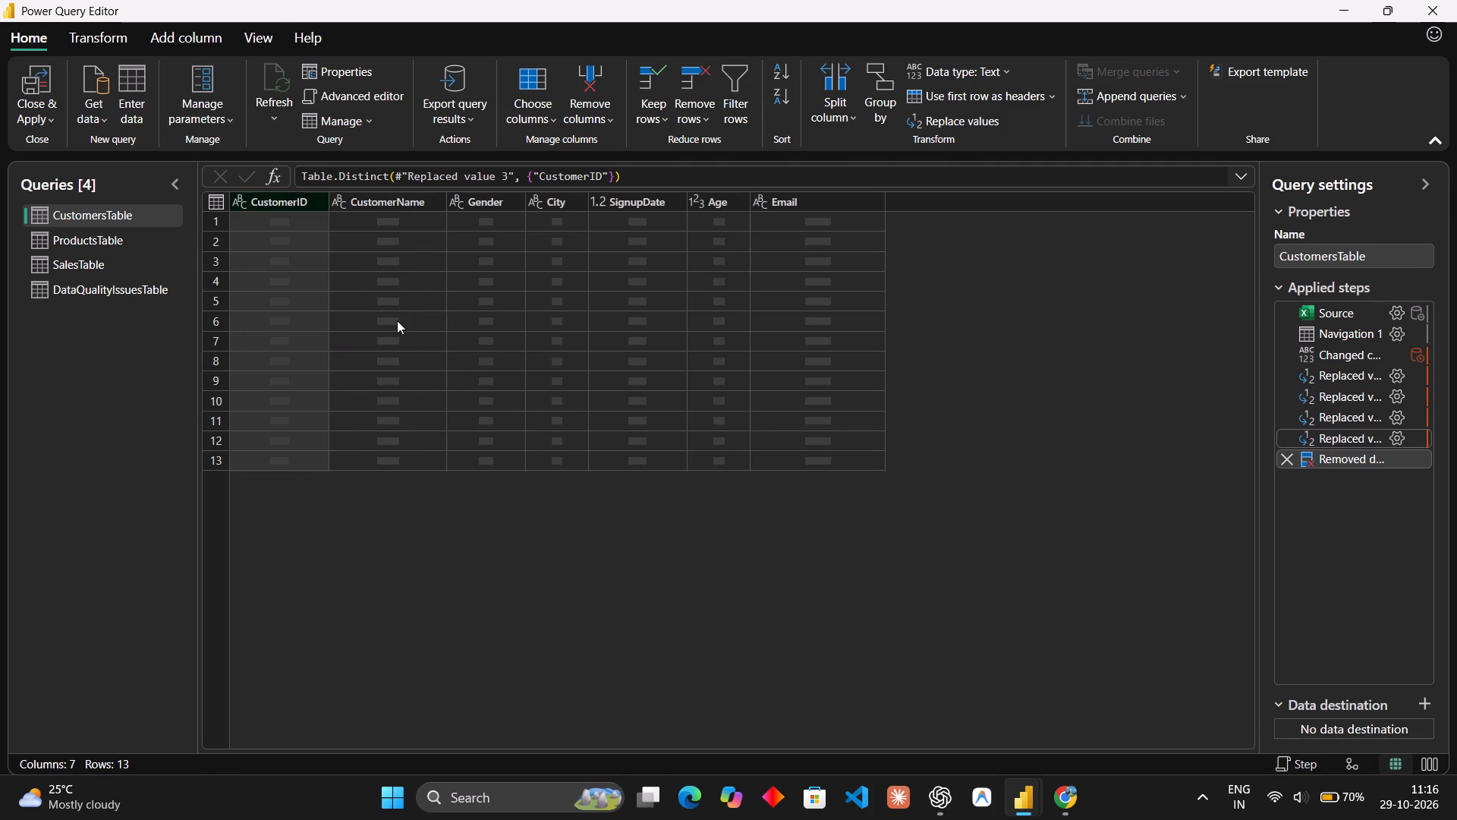
Remove the duplicate rows based on the CustomerID column in the SalesTable query.
{"action": "left_click", "coordinate": [88, 247]}
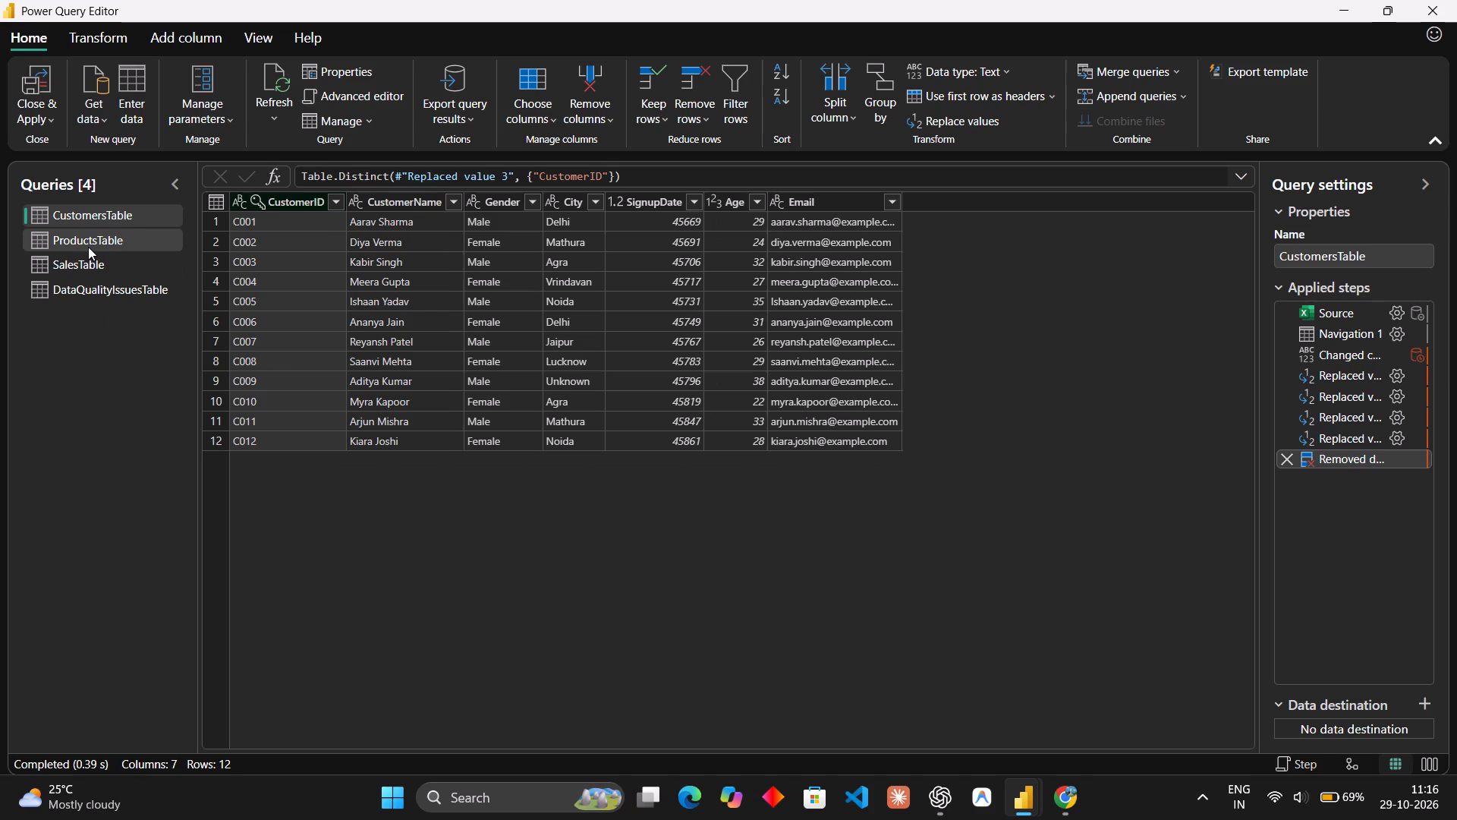
{"action": "left_click", "coordinate": [96, 259]}
{"action": "left_click", "coordinate": [90, 244]}
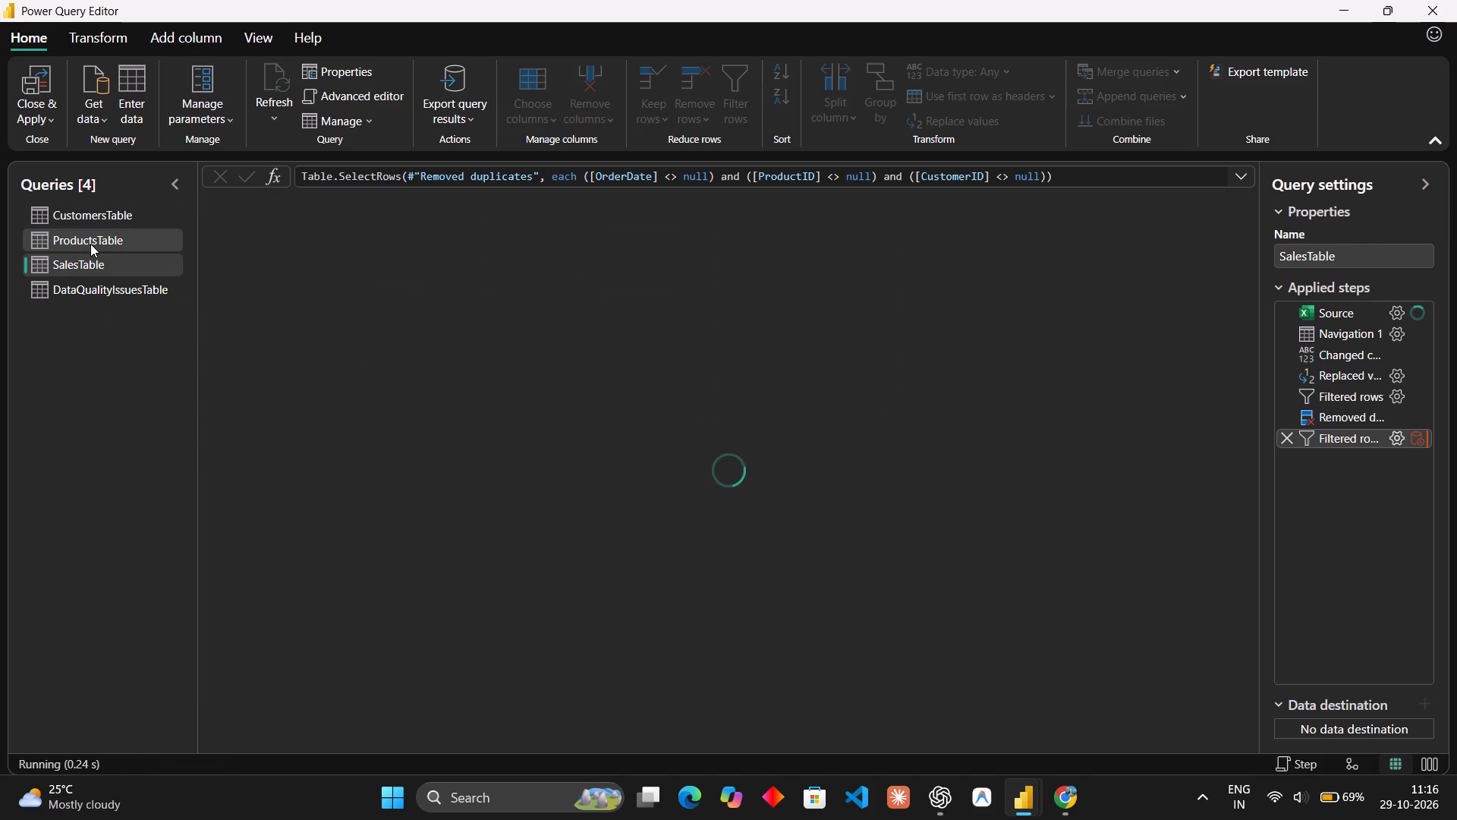
{"action": "left_click", "coordinate": [96, 254]}
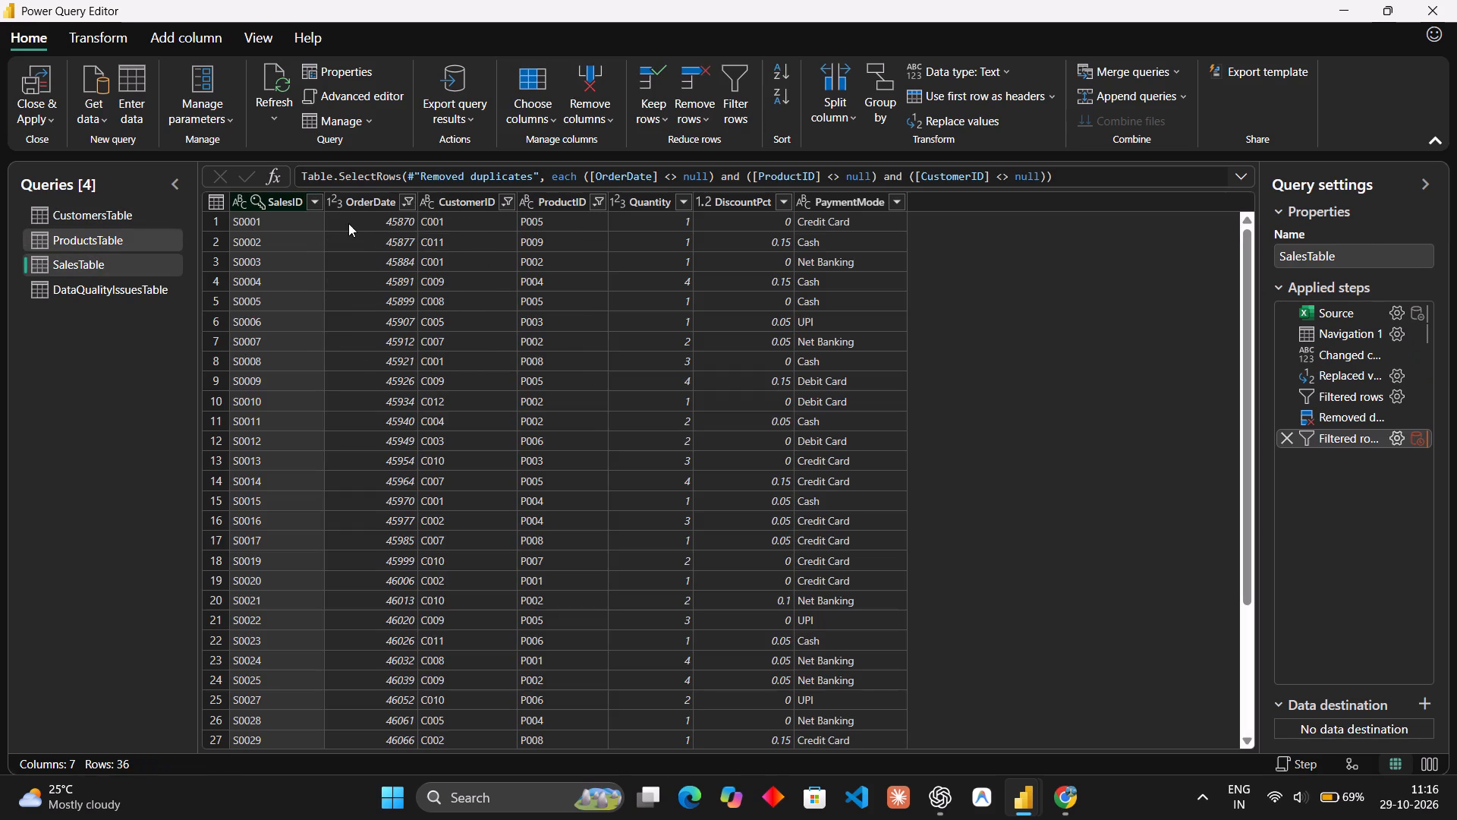
{"action": "left_click", "coordinate": [483, 206]}
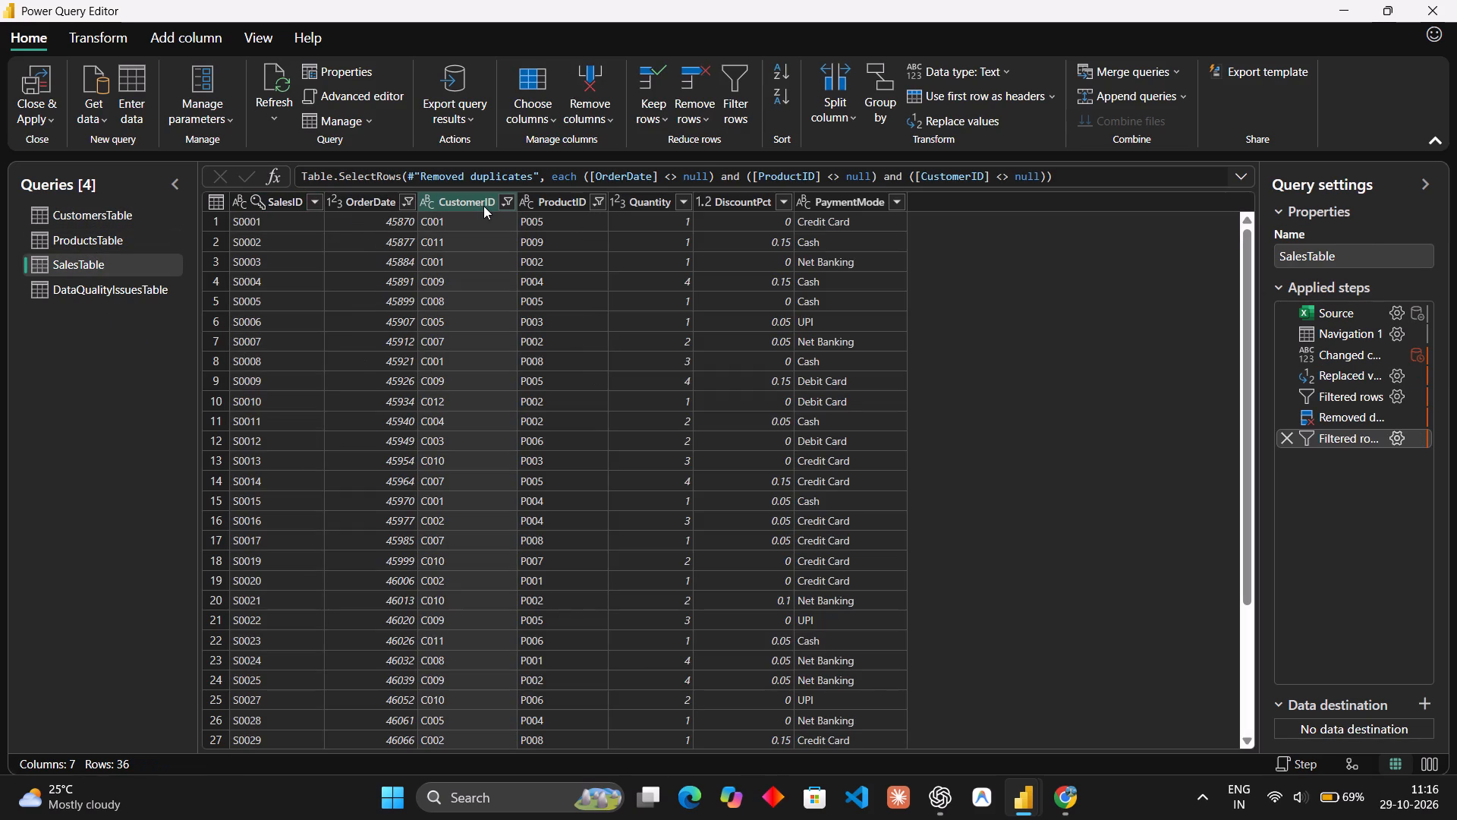
{"action": "right_click", "coordinate": [483, 206]}
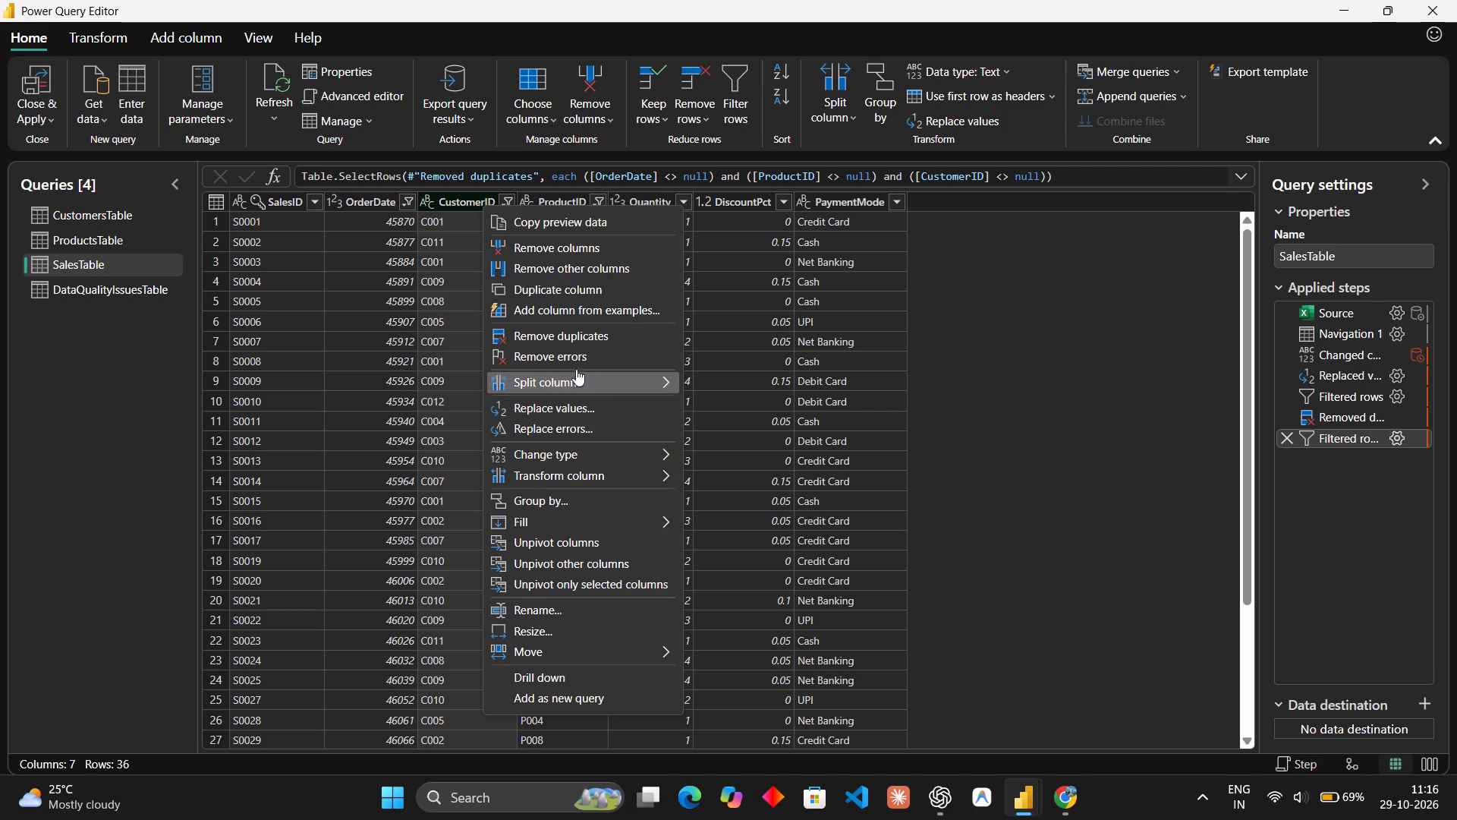
{"action": "left_click", "coordinate": [593, 336]}
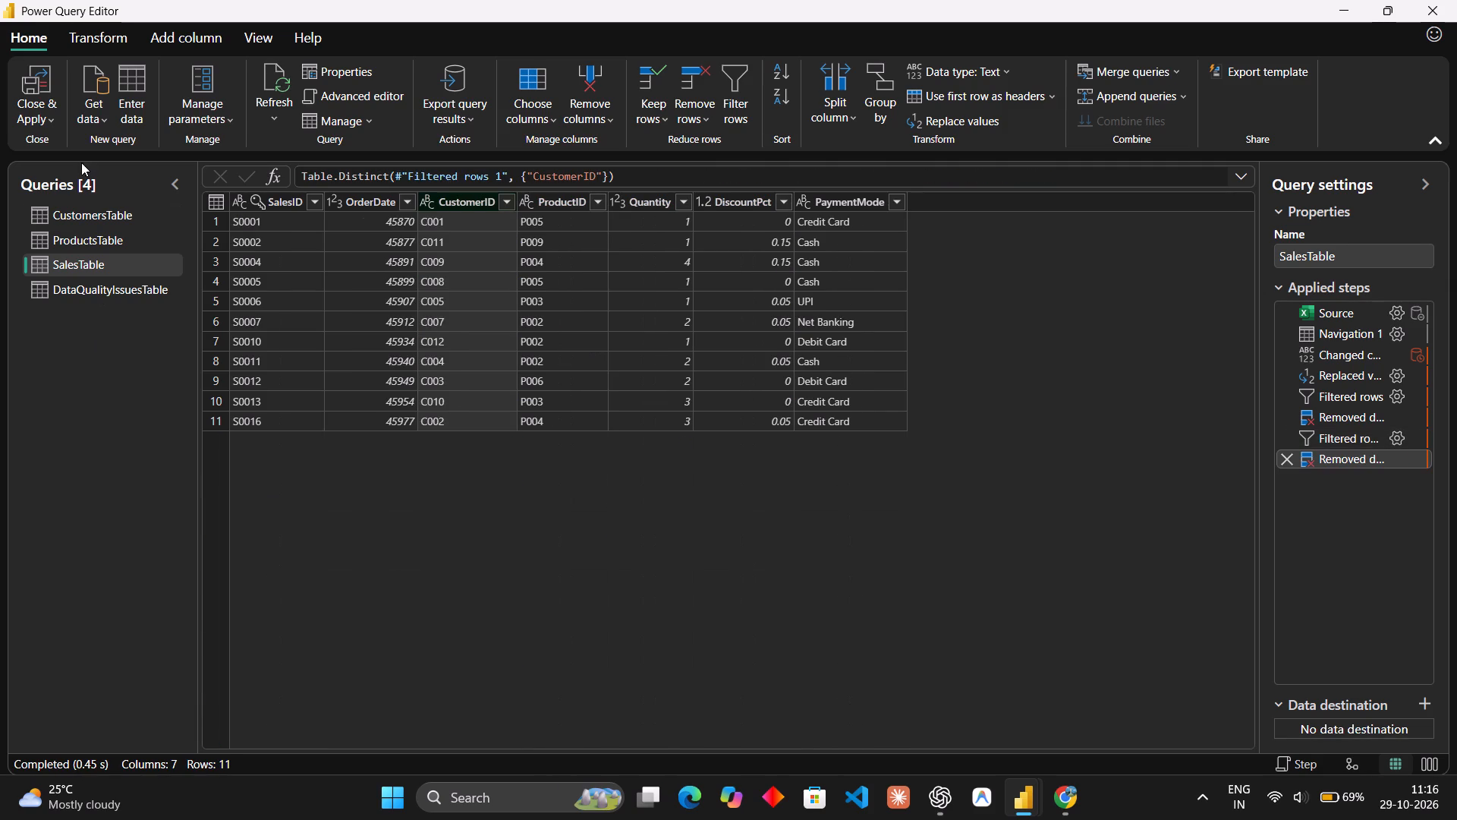
Close Power Query Editor and apply the query changes to the model.
{"action": "left_click", "coordinate": [40, 85]}
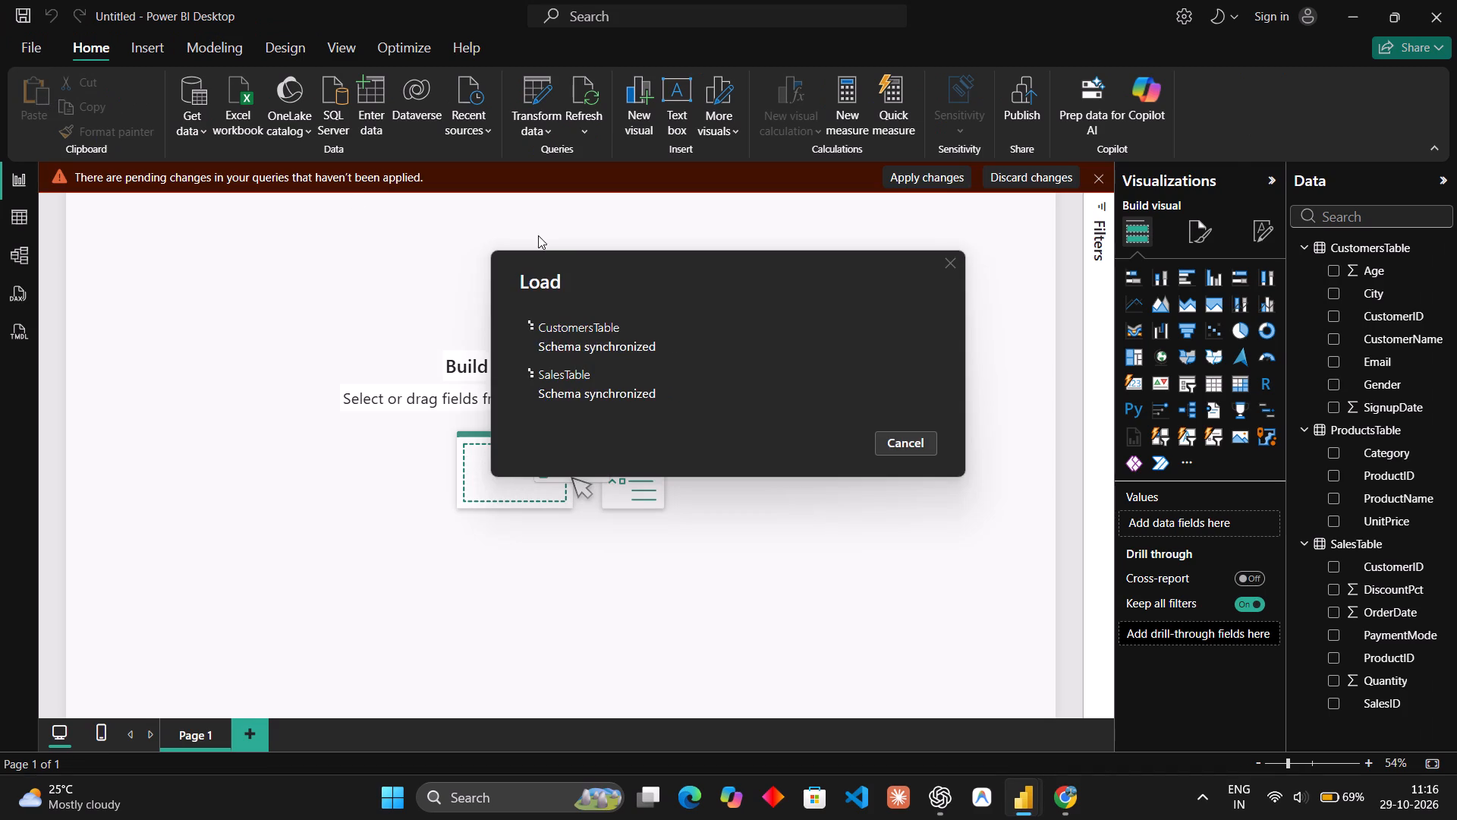
Change the SalesTable–ProductsTable relationship to join SalesTable CustomerID to CustomersTable CustomerID as Many to one (*:1), and apply it.
{"action": "left_click", "coordinate": [17, 254]}
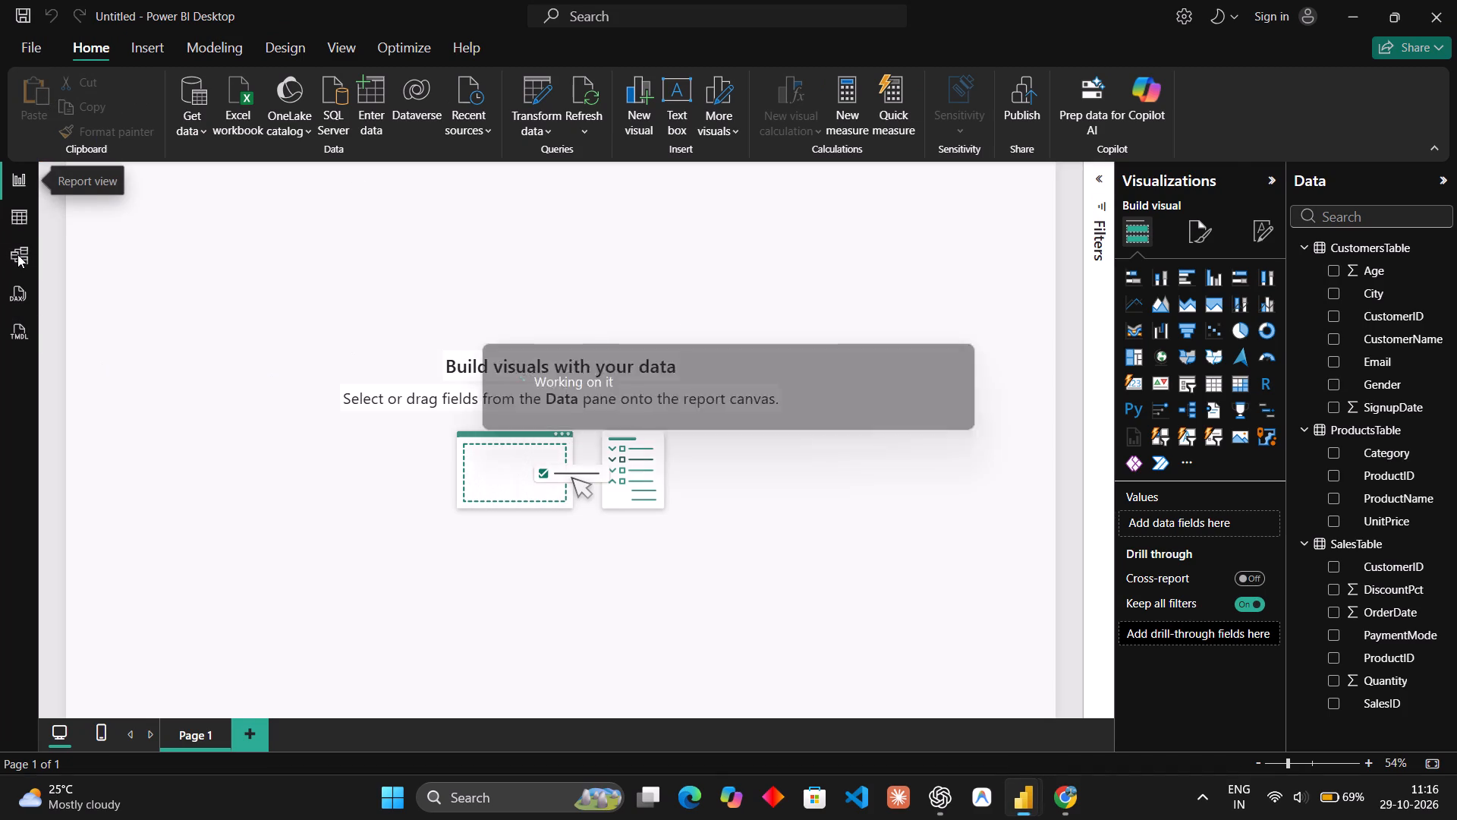
{"action": "left_click", "coordinate": [33, 260]}
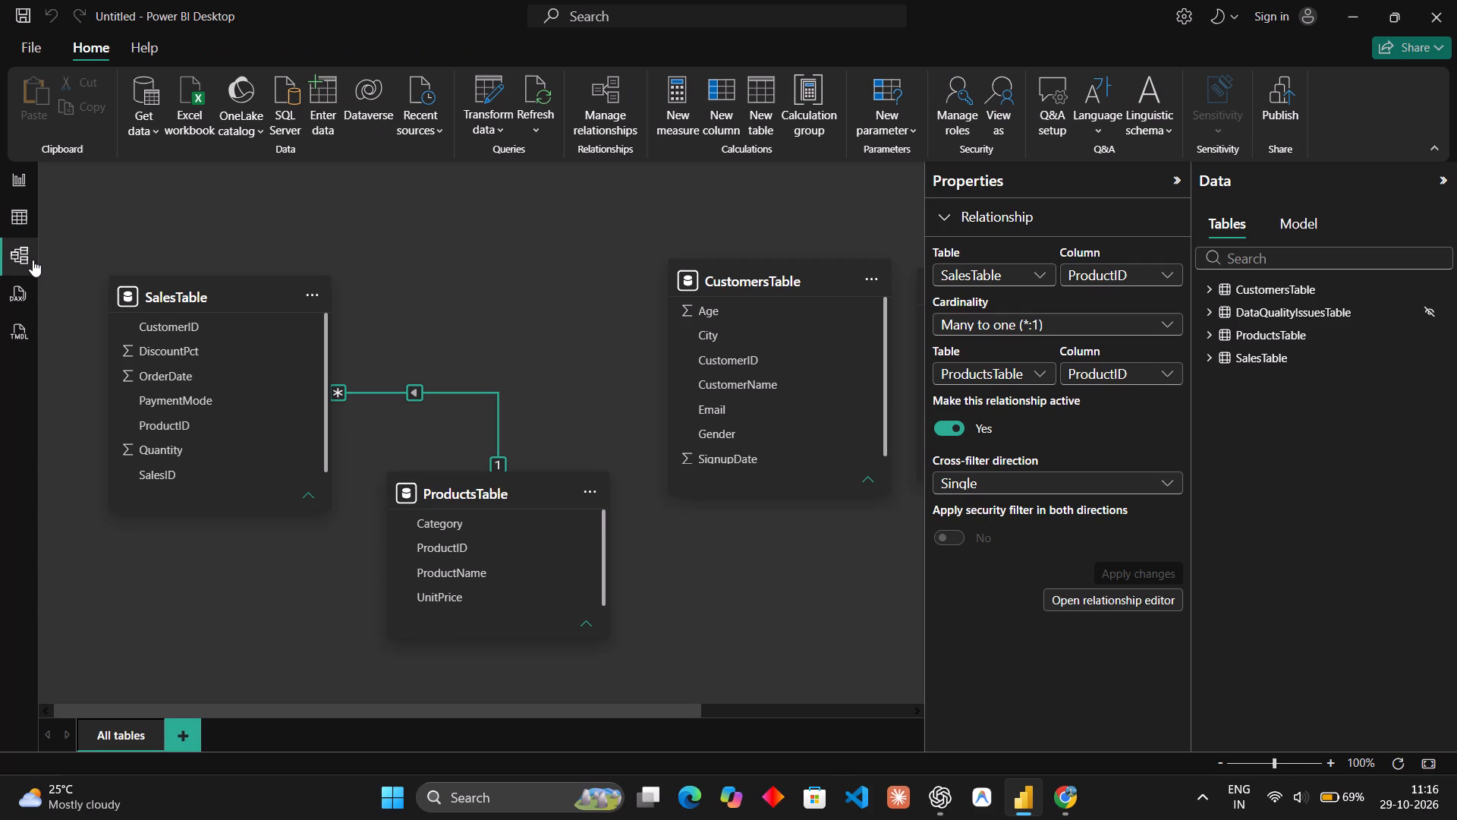
{"action": "left_click", "coordinate": [1147, 270]}
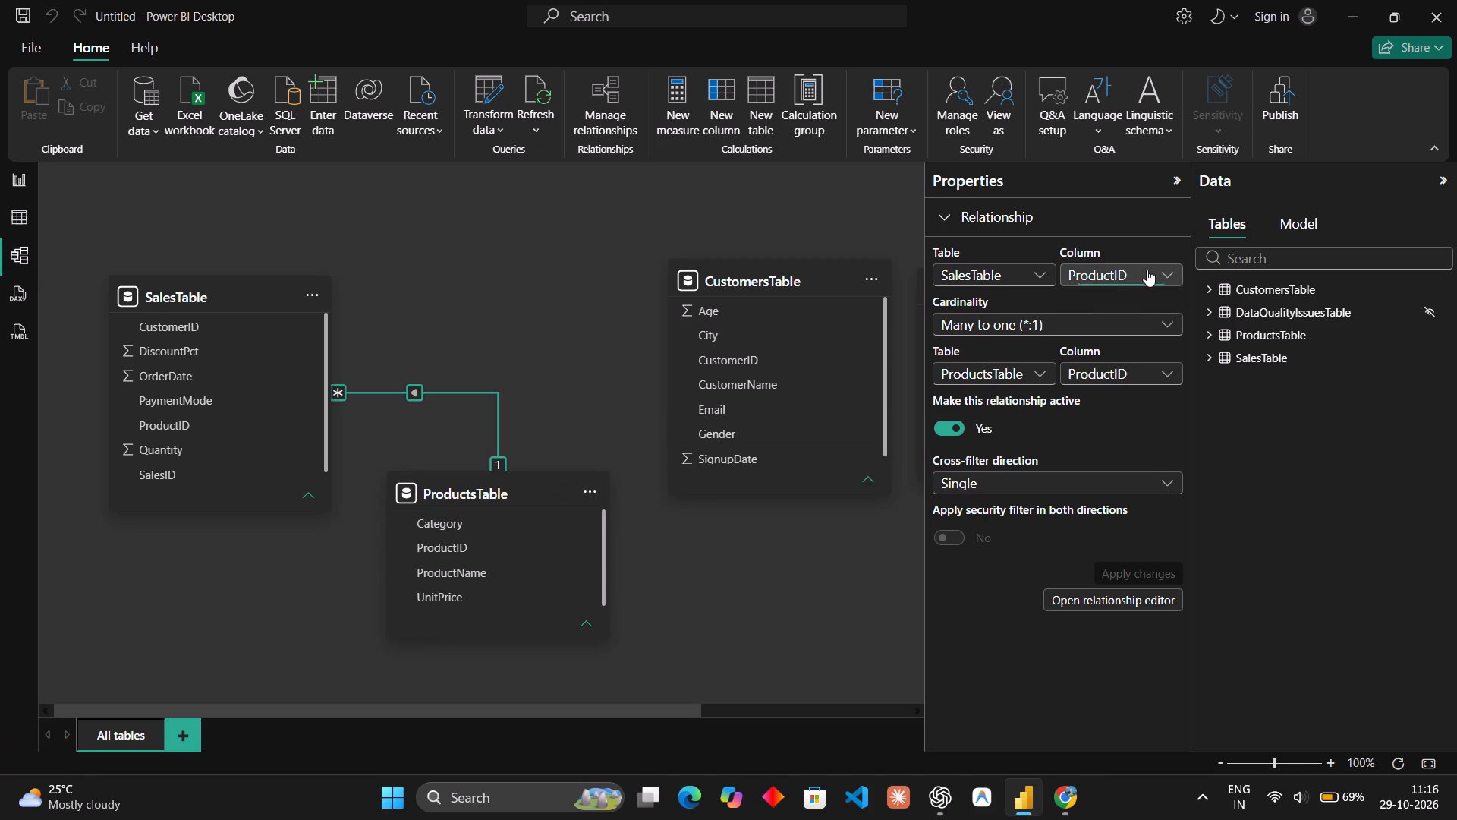
{"action": "left_click", "coordinate": [1108, 305]}
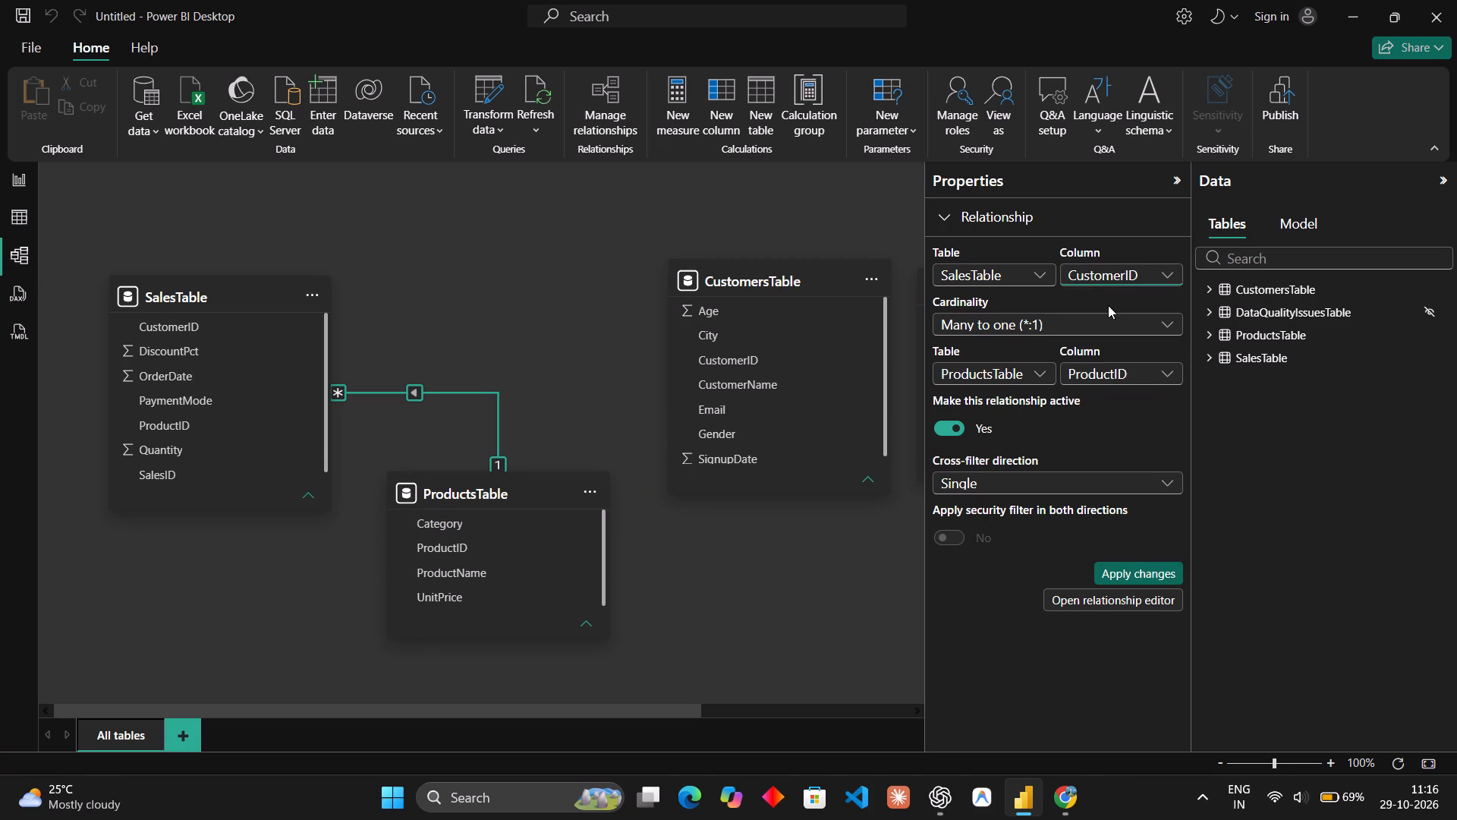
{"action": "left_click", "coordinate": [1109, 367]}
{"action": "left_click", "coordinate": [1049, 381]}
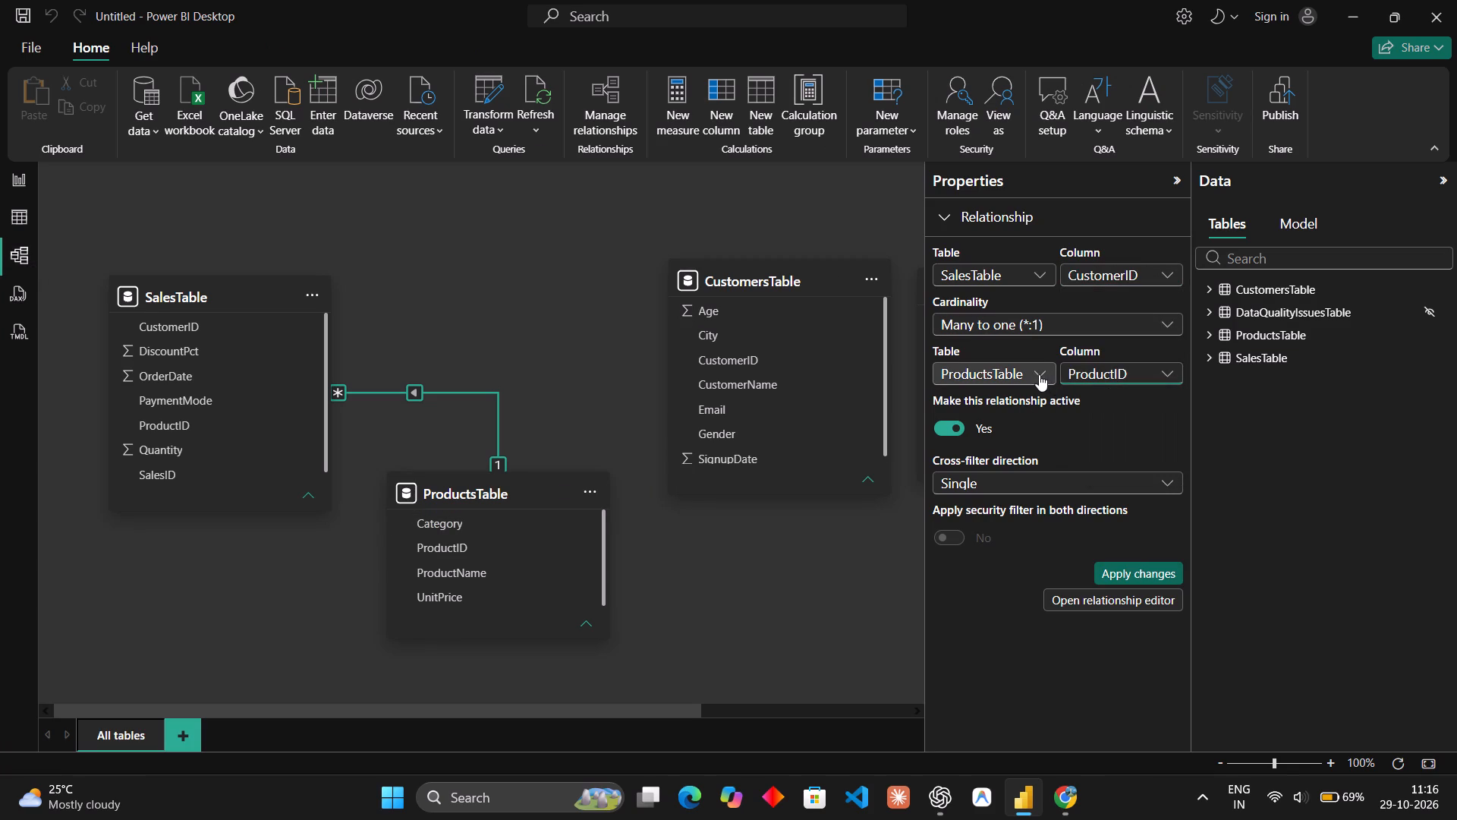
{"action": "left_click", "coordinate": [1039, 374]}
{"action": "left_click", "coordinate": [1038, 402]}
{"action": "left_click", "coordinate": [1113, 374]}
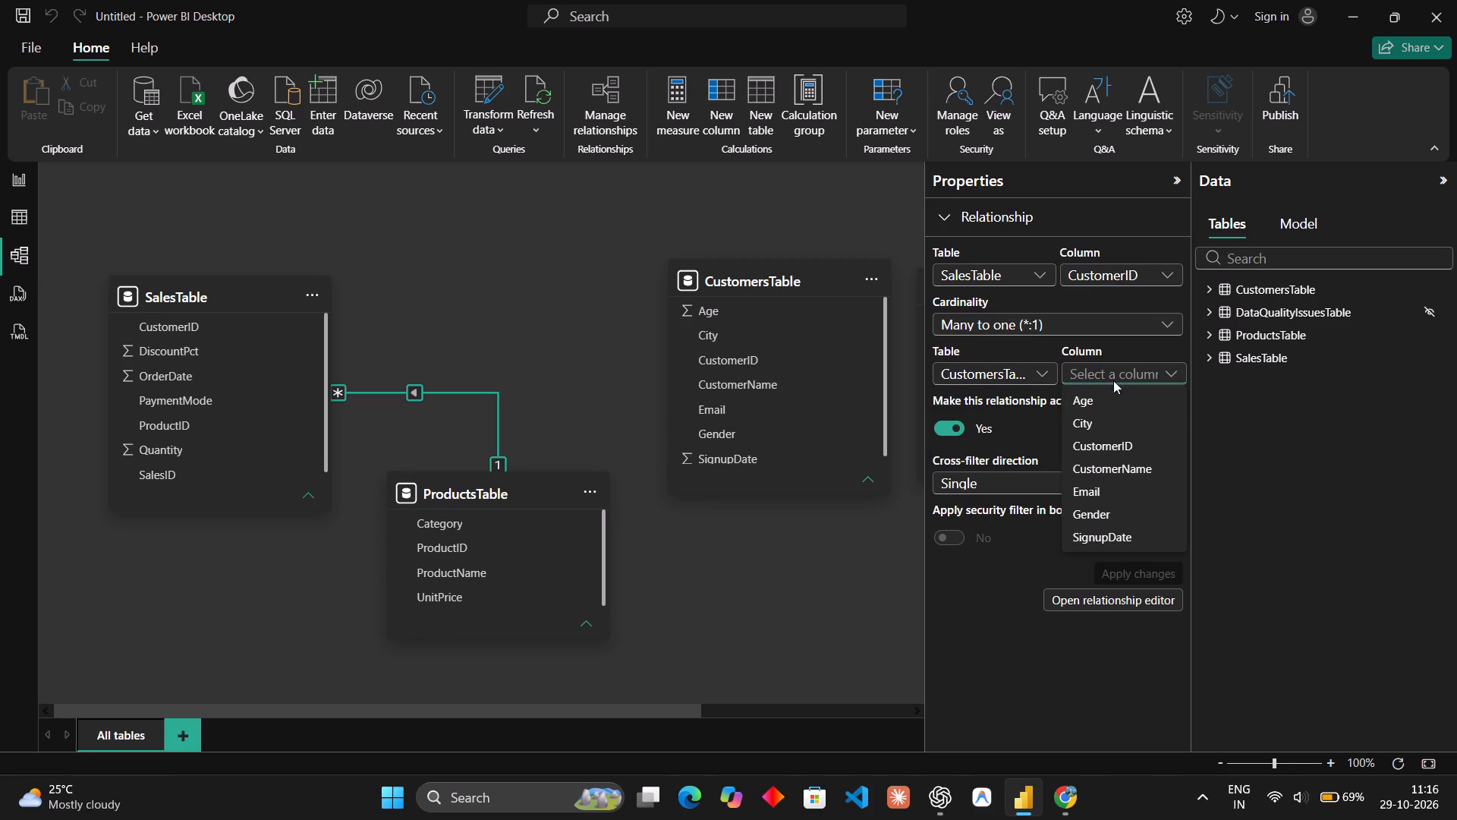
{"action": "left_click", "coordinate": [1122, 438]}
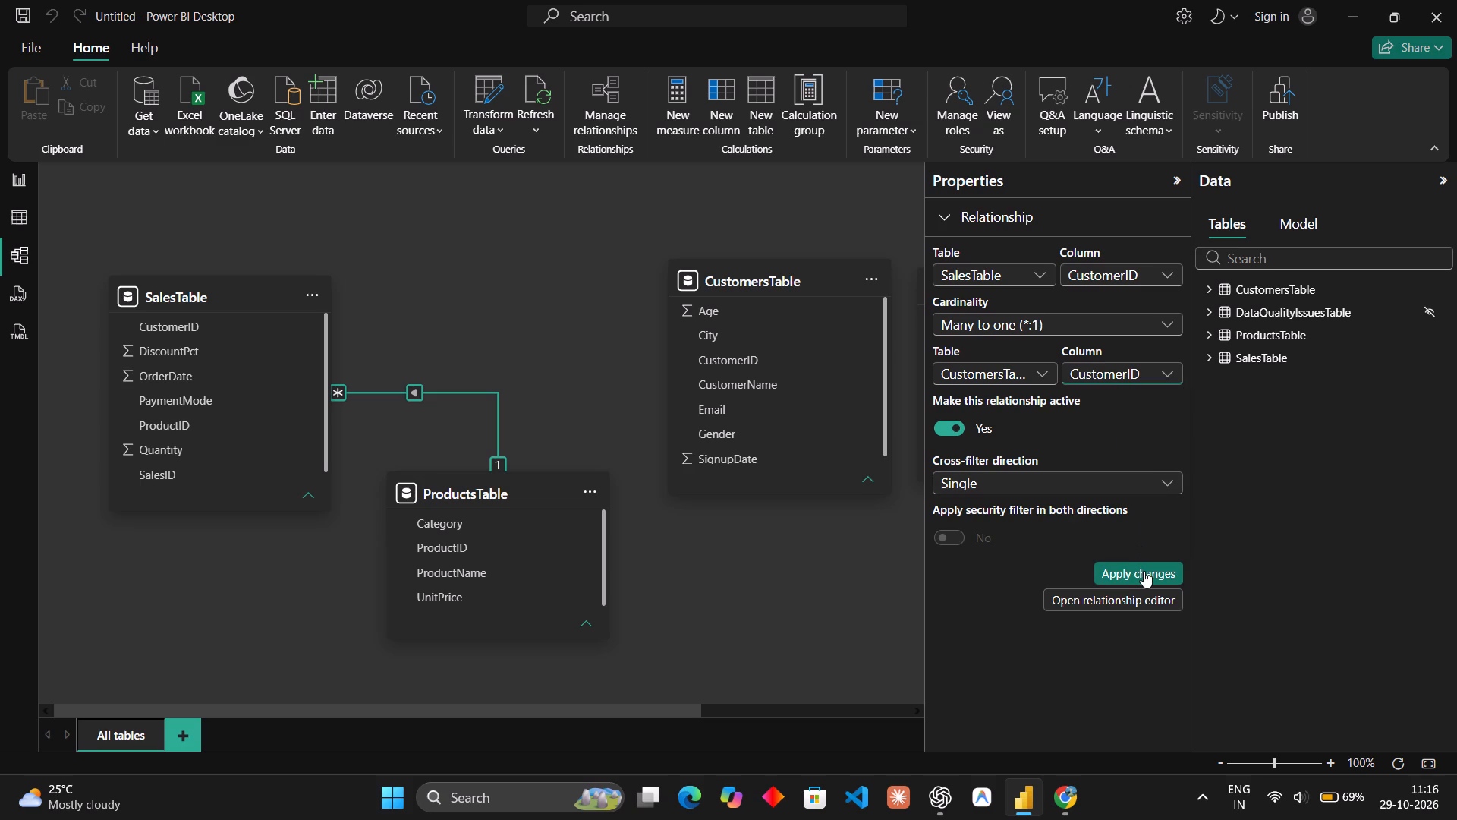
{"action": "left_click", "coordinate": [1144, 571]}
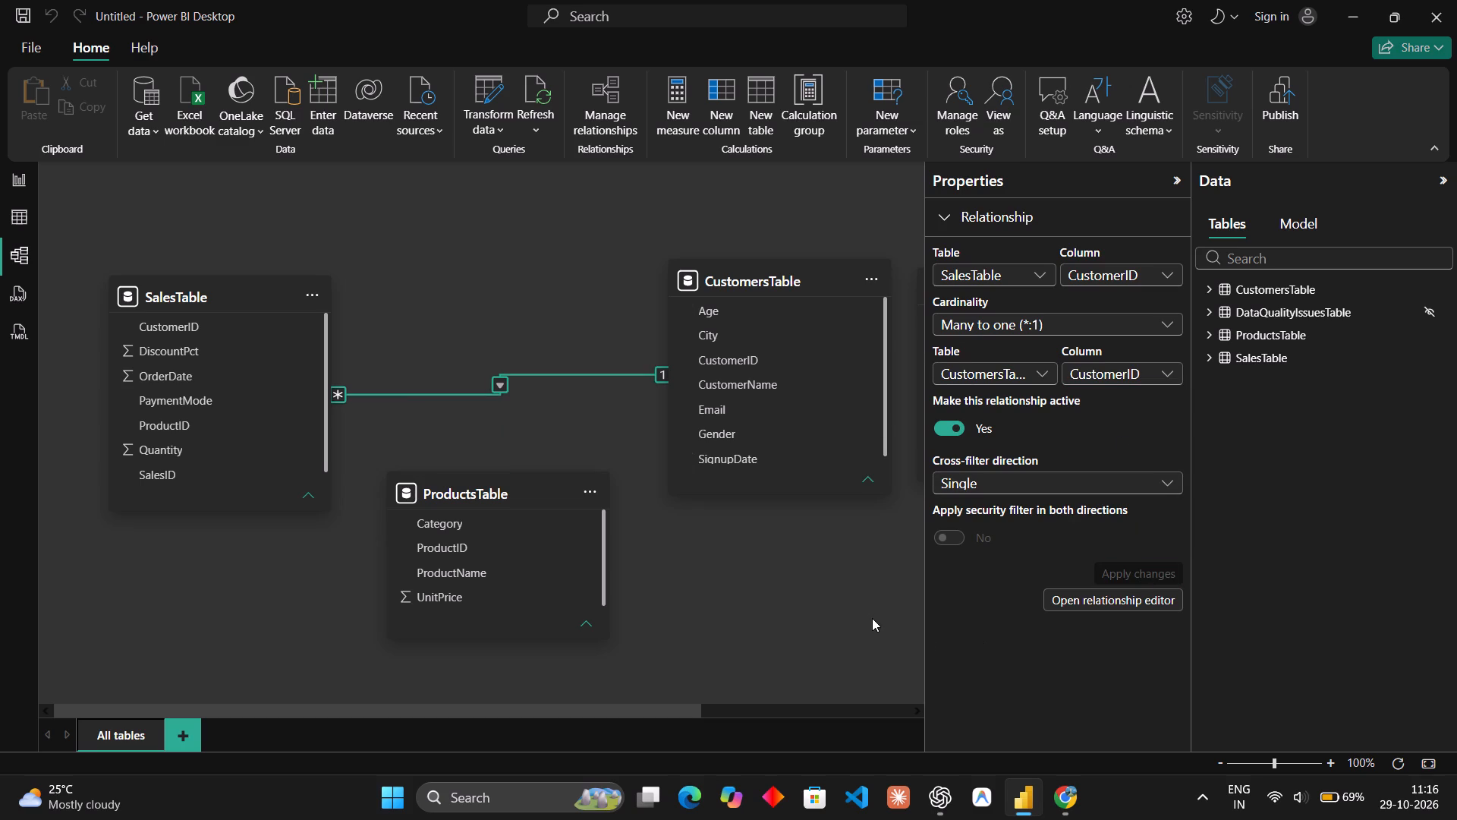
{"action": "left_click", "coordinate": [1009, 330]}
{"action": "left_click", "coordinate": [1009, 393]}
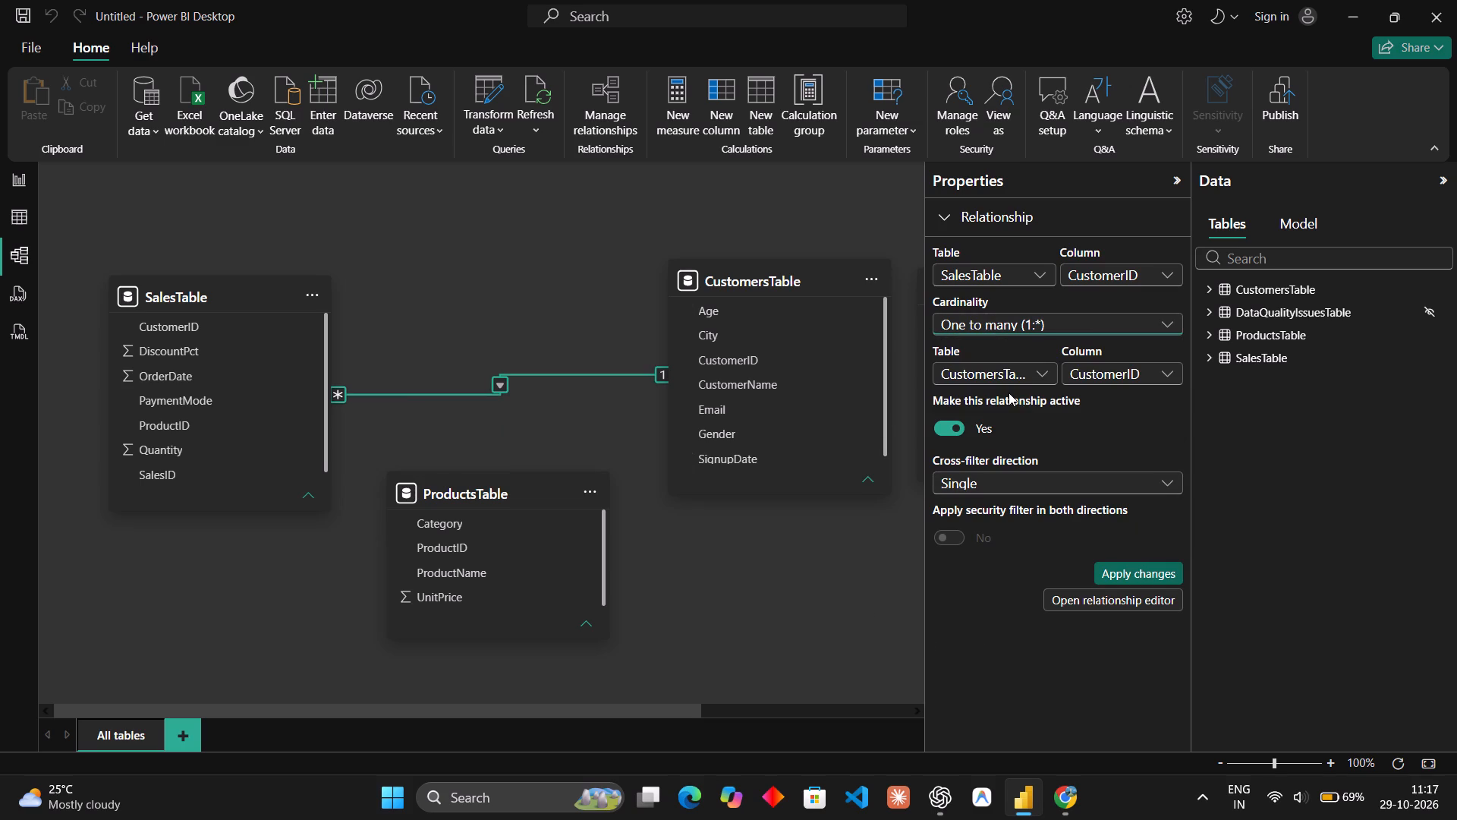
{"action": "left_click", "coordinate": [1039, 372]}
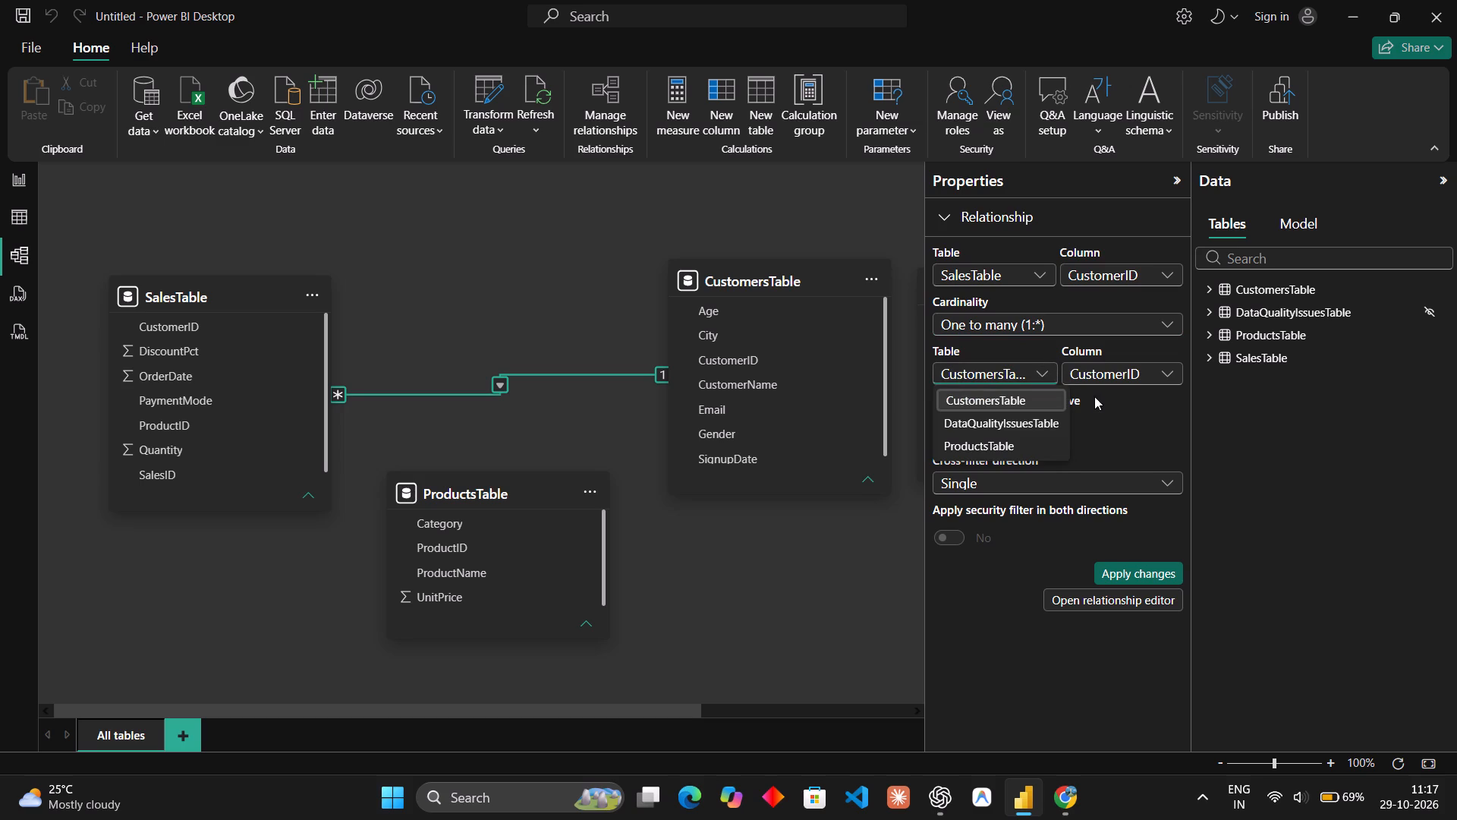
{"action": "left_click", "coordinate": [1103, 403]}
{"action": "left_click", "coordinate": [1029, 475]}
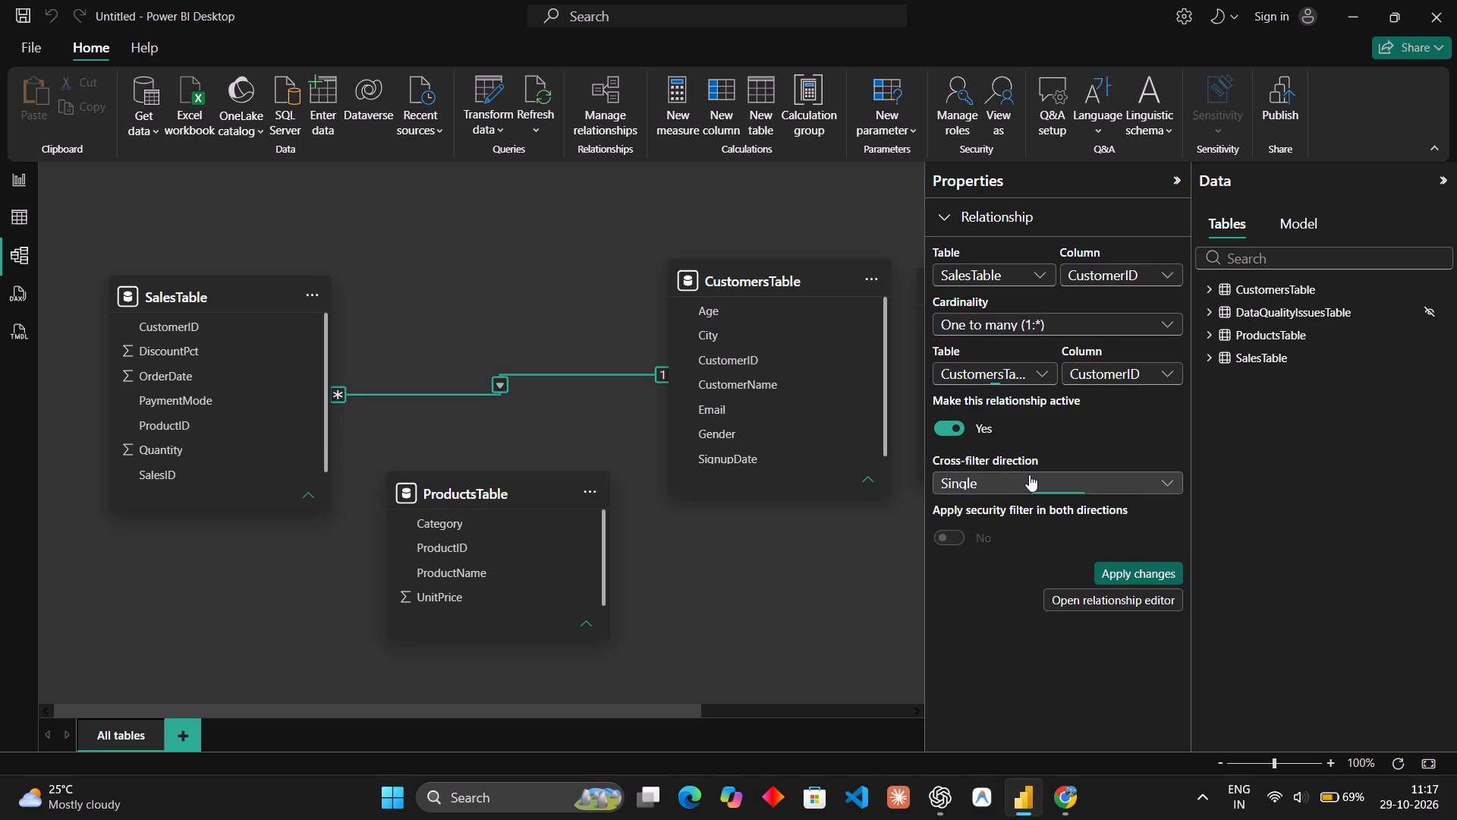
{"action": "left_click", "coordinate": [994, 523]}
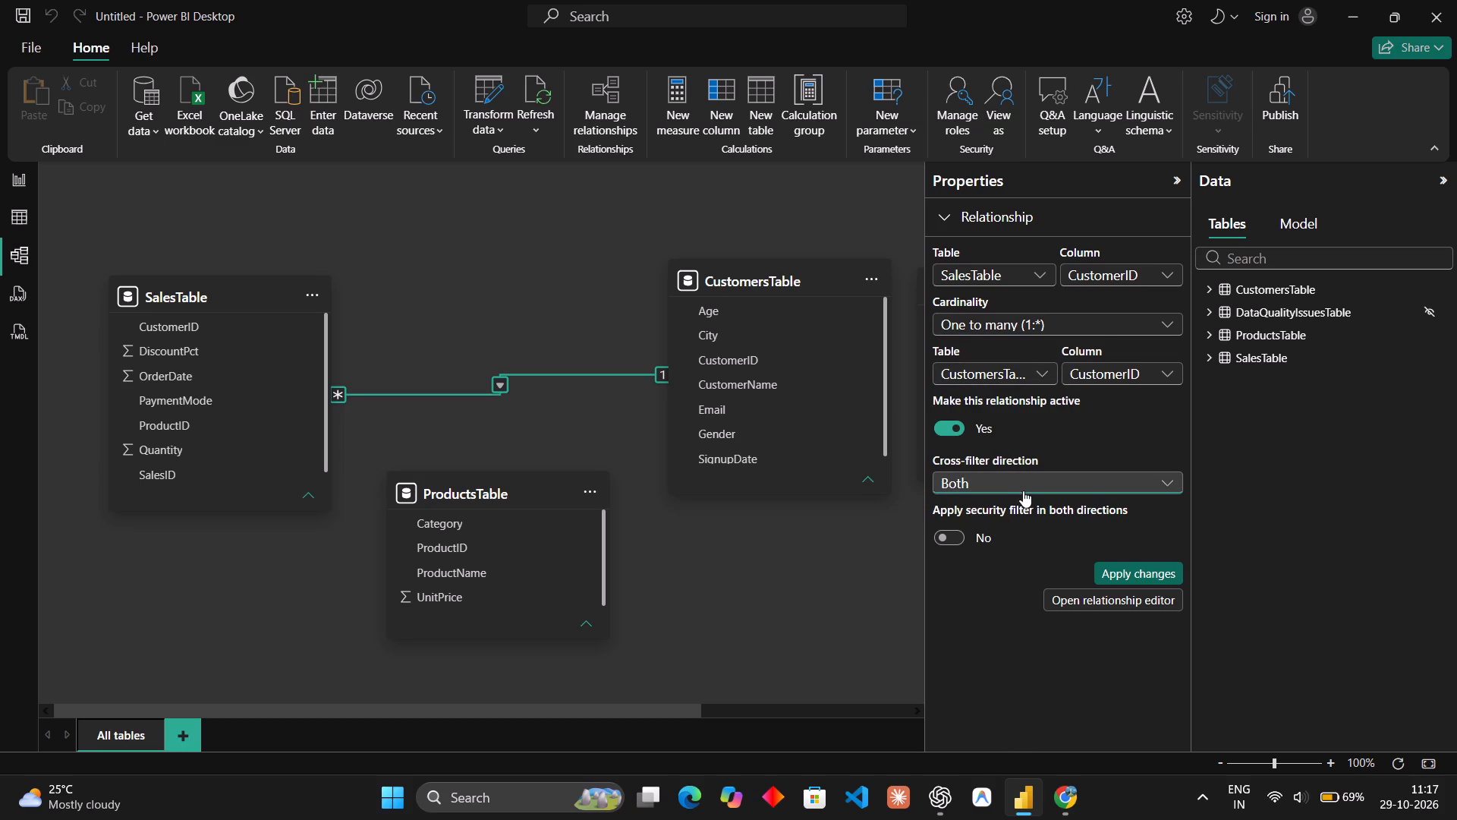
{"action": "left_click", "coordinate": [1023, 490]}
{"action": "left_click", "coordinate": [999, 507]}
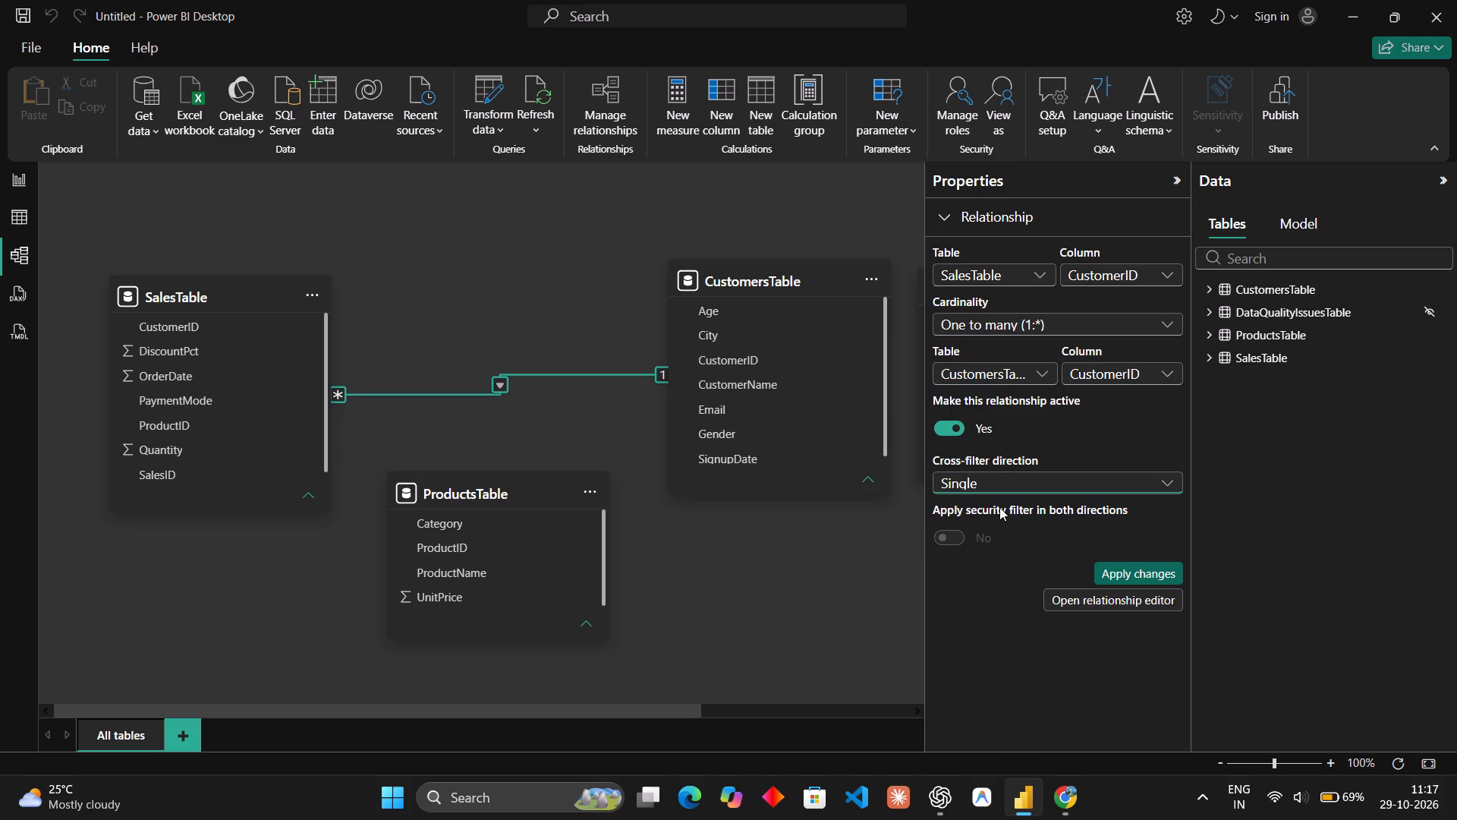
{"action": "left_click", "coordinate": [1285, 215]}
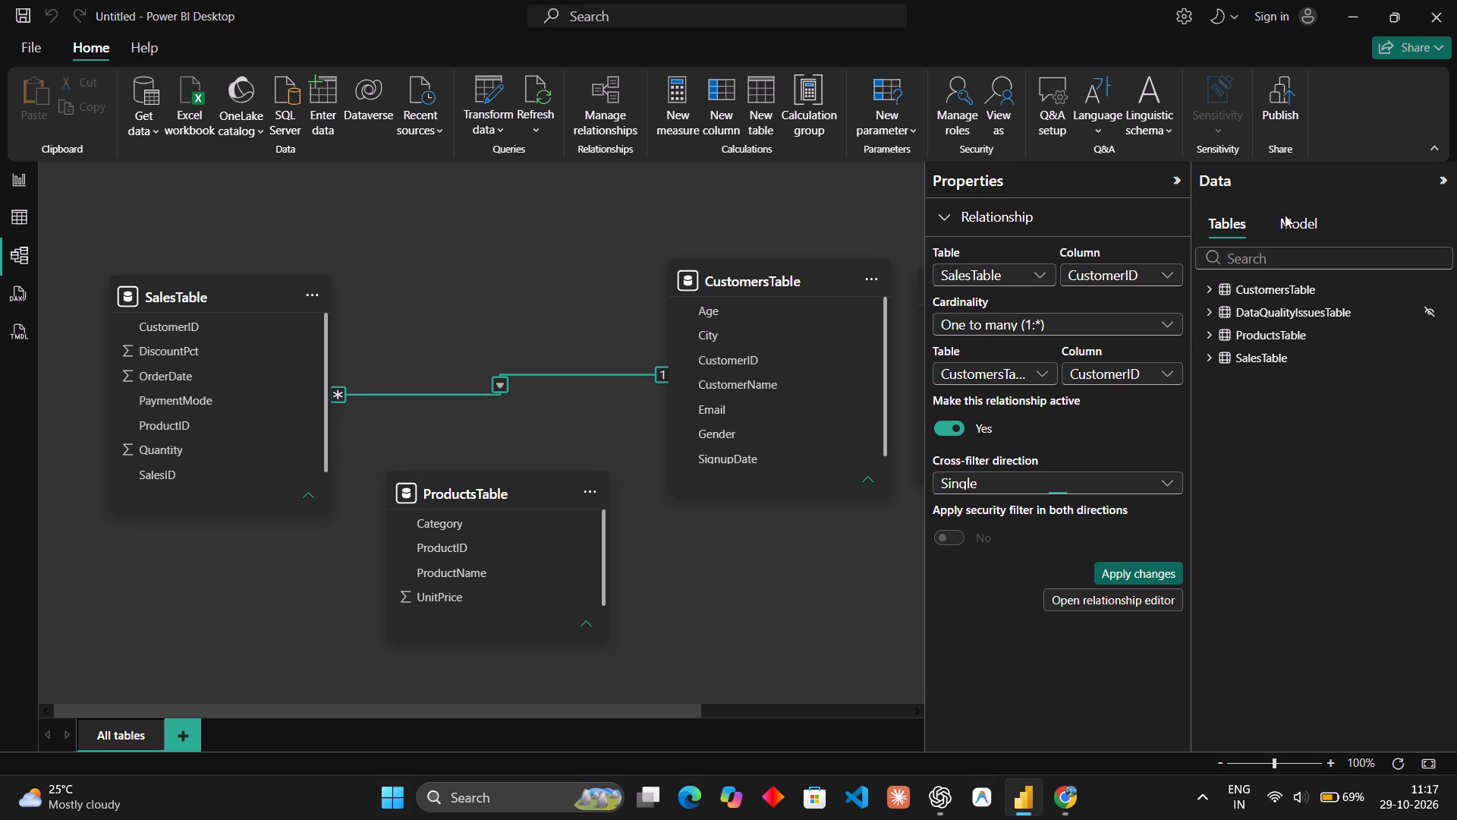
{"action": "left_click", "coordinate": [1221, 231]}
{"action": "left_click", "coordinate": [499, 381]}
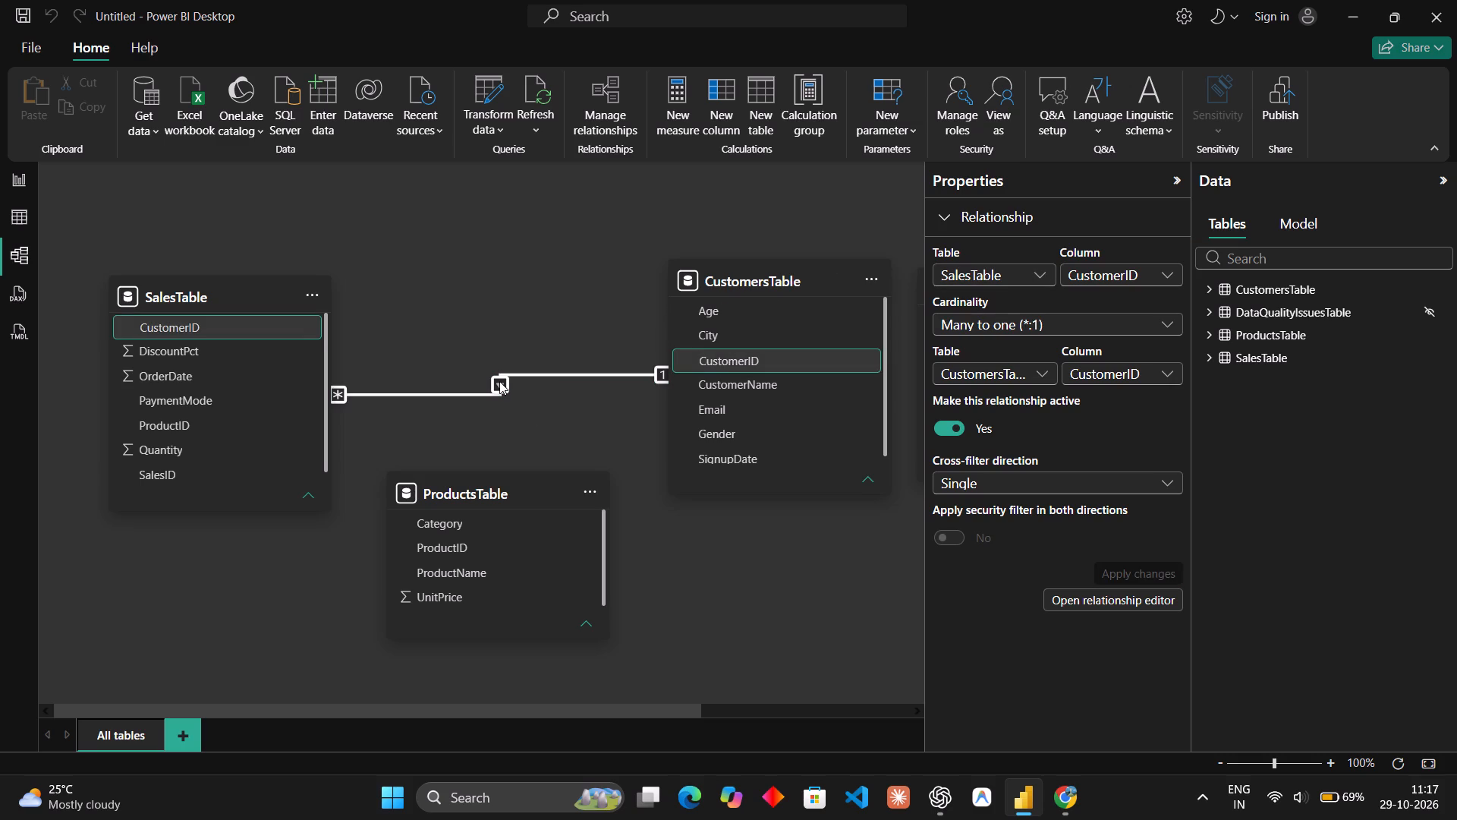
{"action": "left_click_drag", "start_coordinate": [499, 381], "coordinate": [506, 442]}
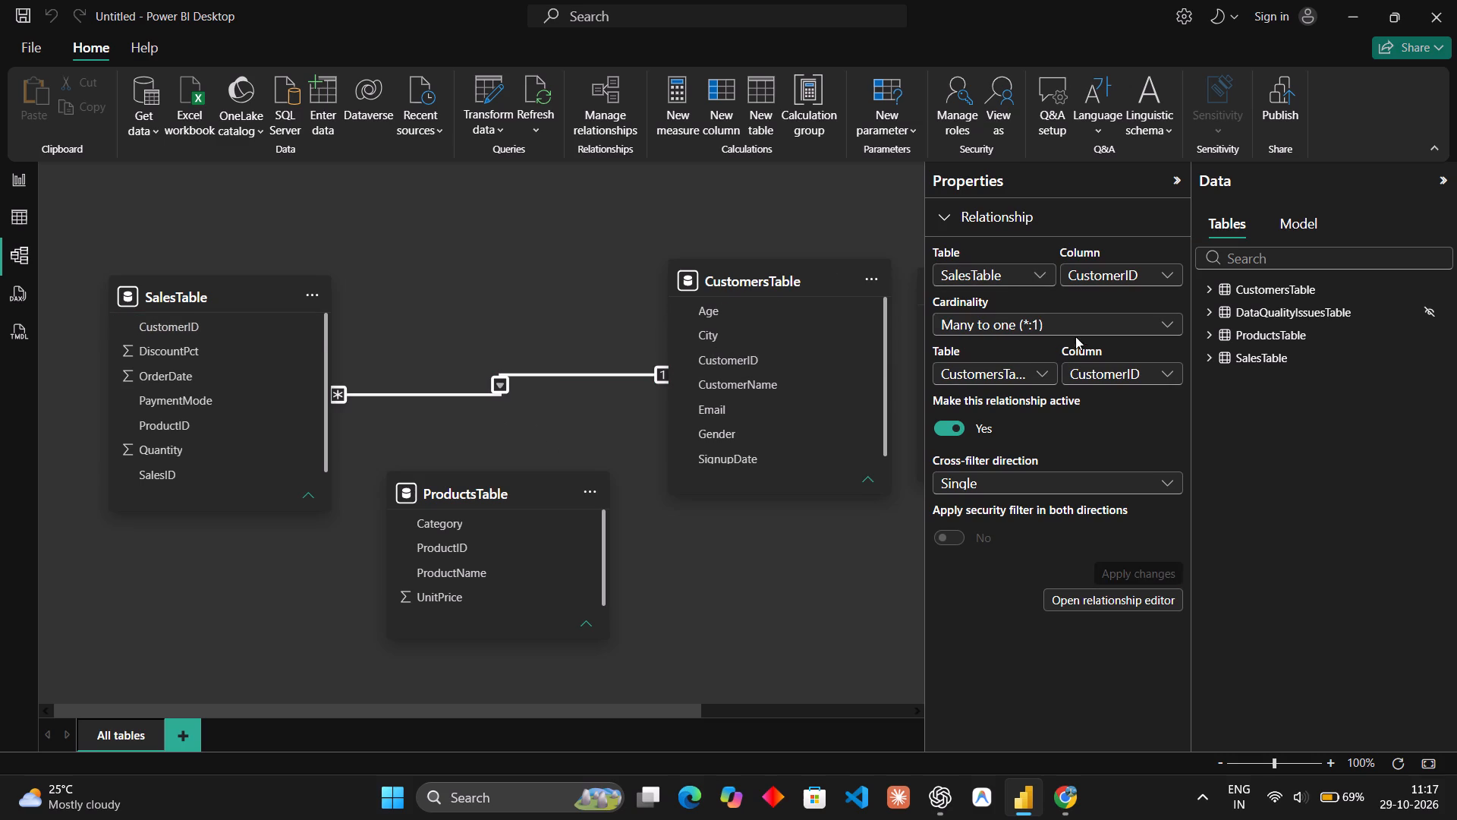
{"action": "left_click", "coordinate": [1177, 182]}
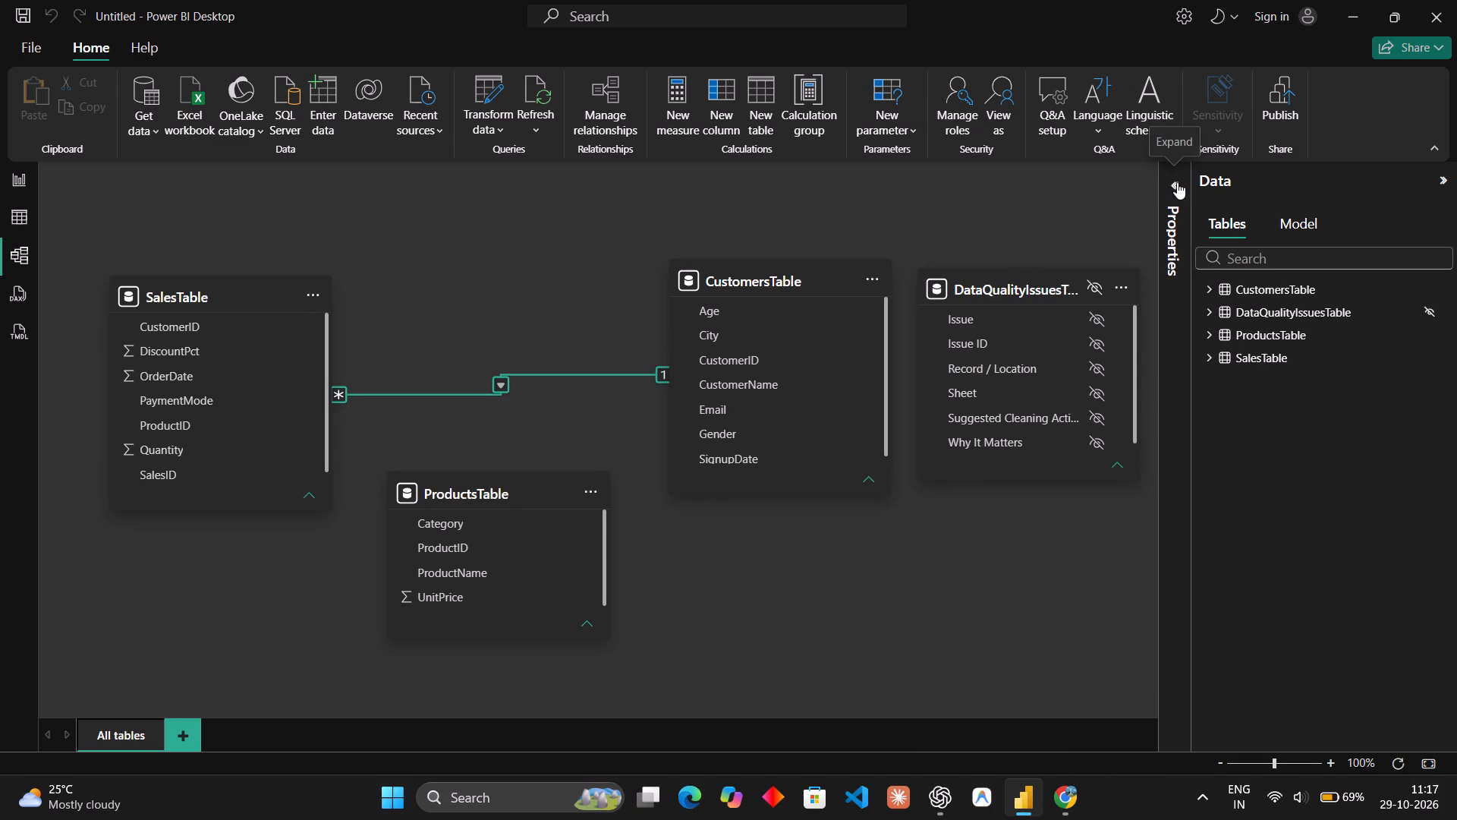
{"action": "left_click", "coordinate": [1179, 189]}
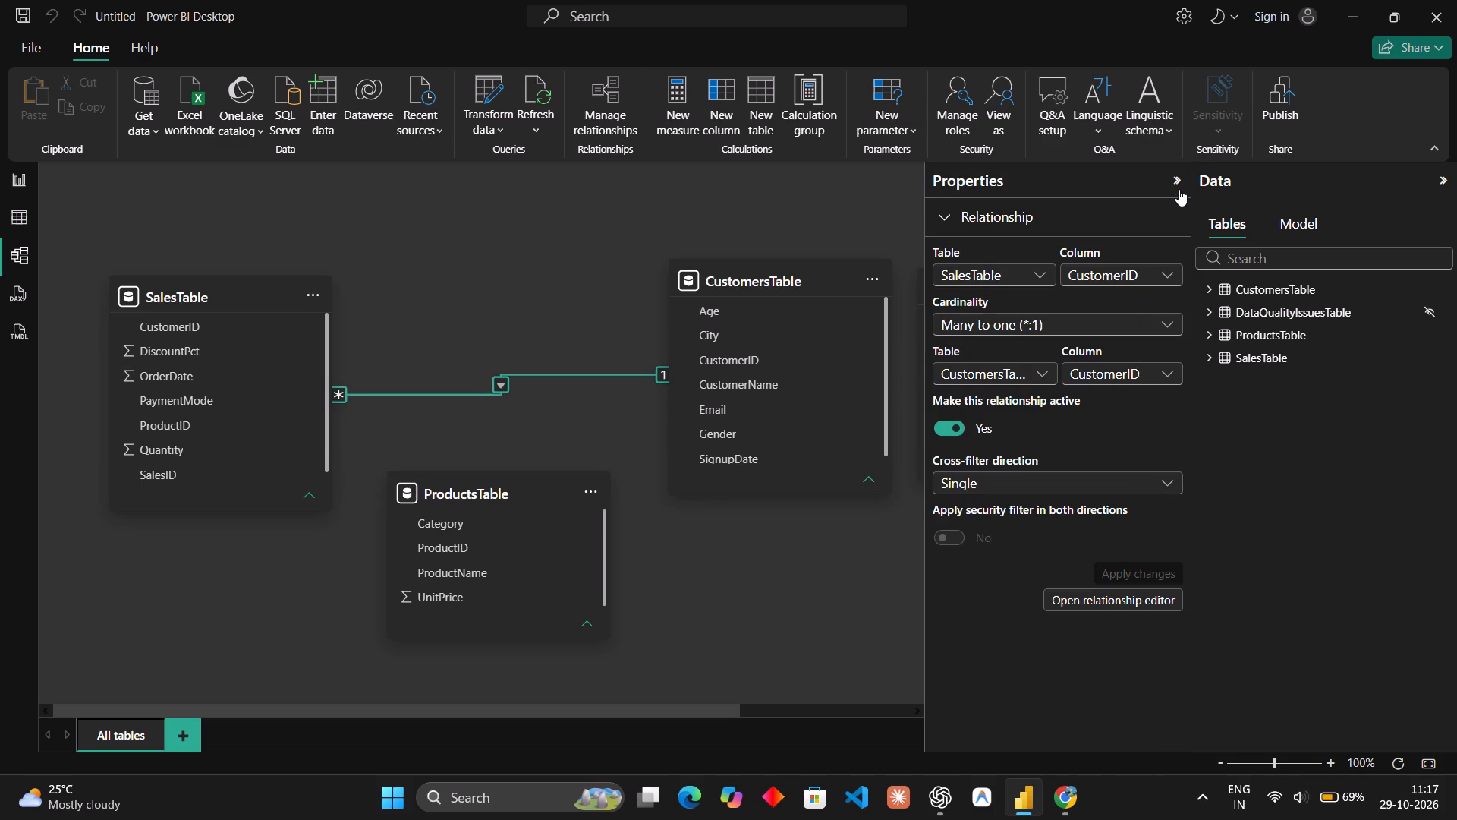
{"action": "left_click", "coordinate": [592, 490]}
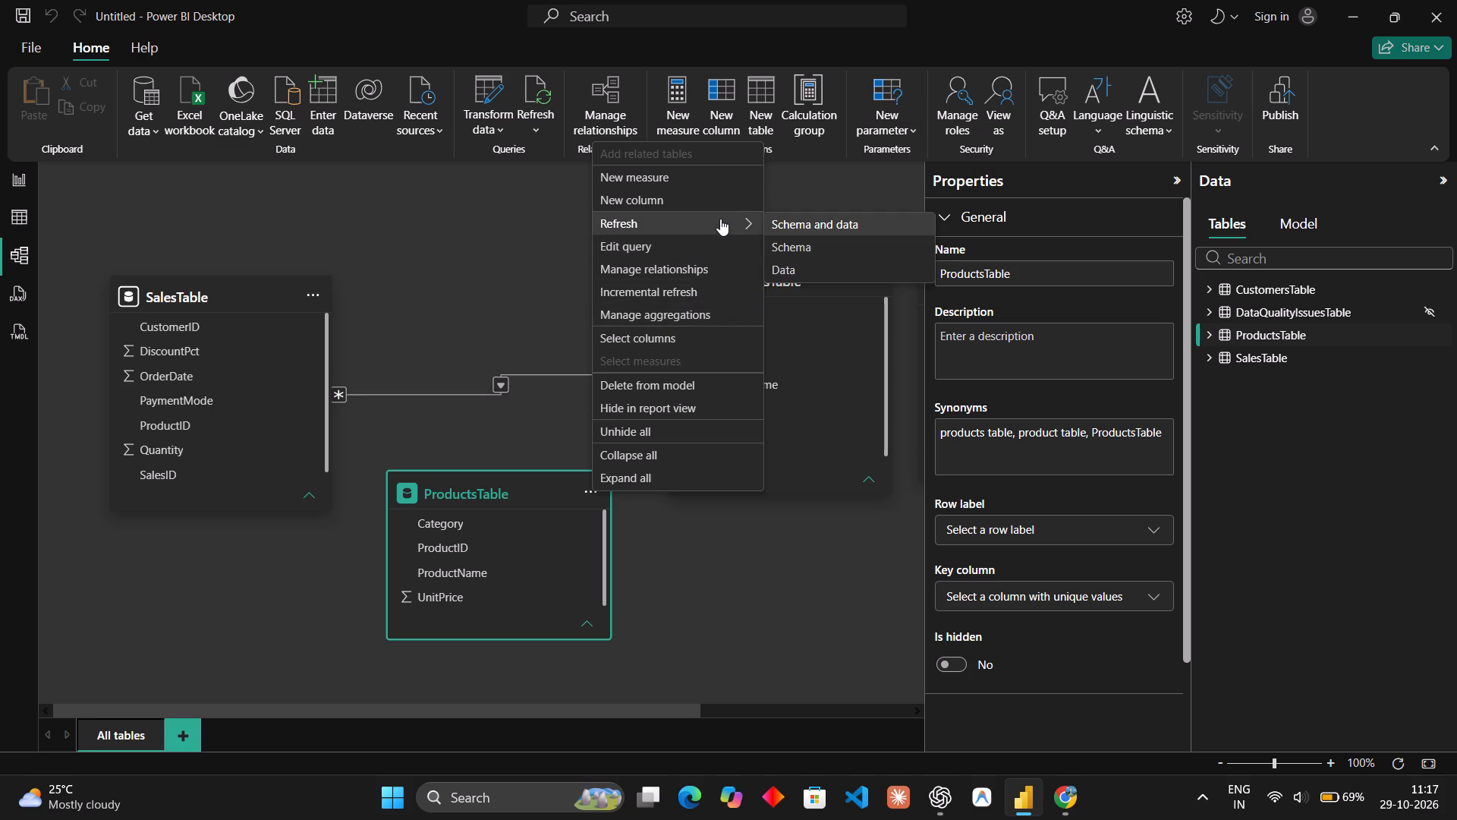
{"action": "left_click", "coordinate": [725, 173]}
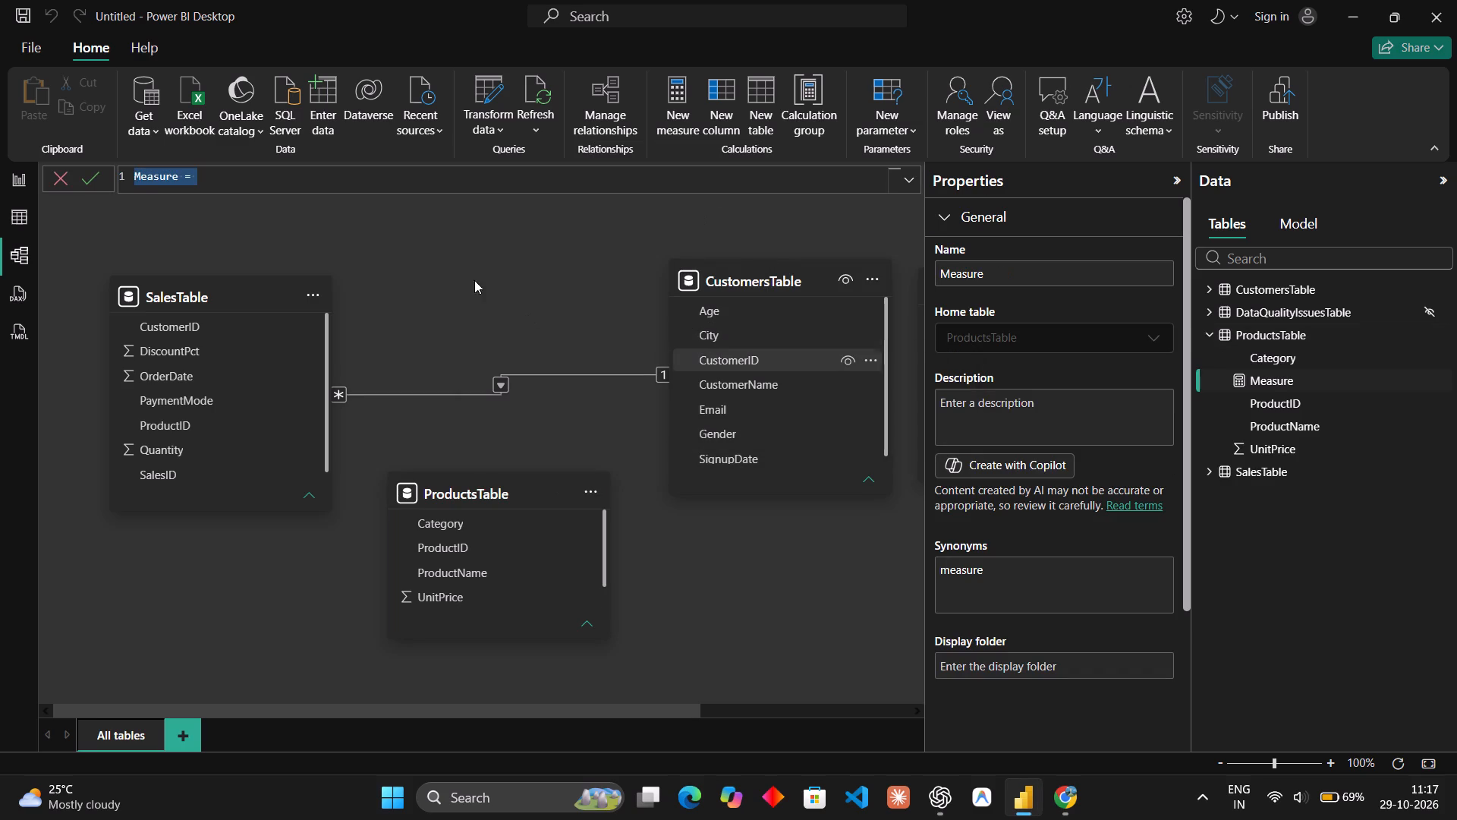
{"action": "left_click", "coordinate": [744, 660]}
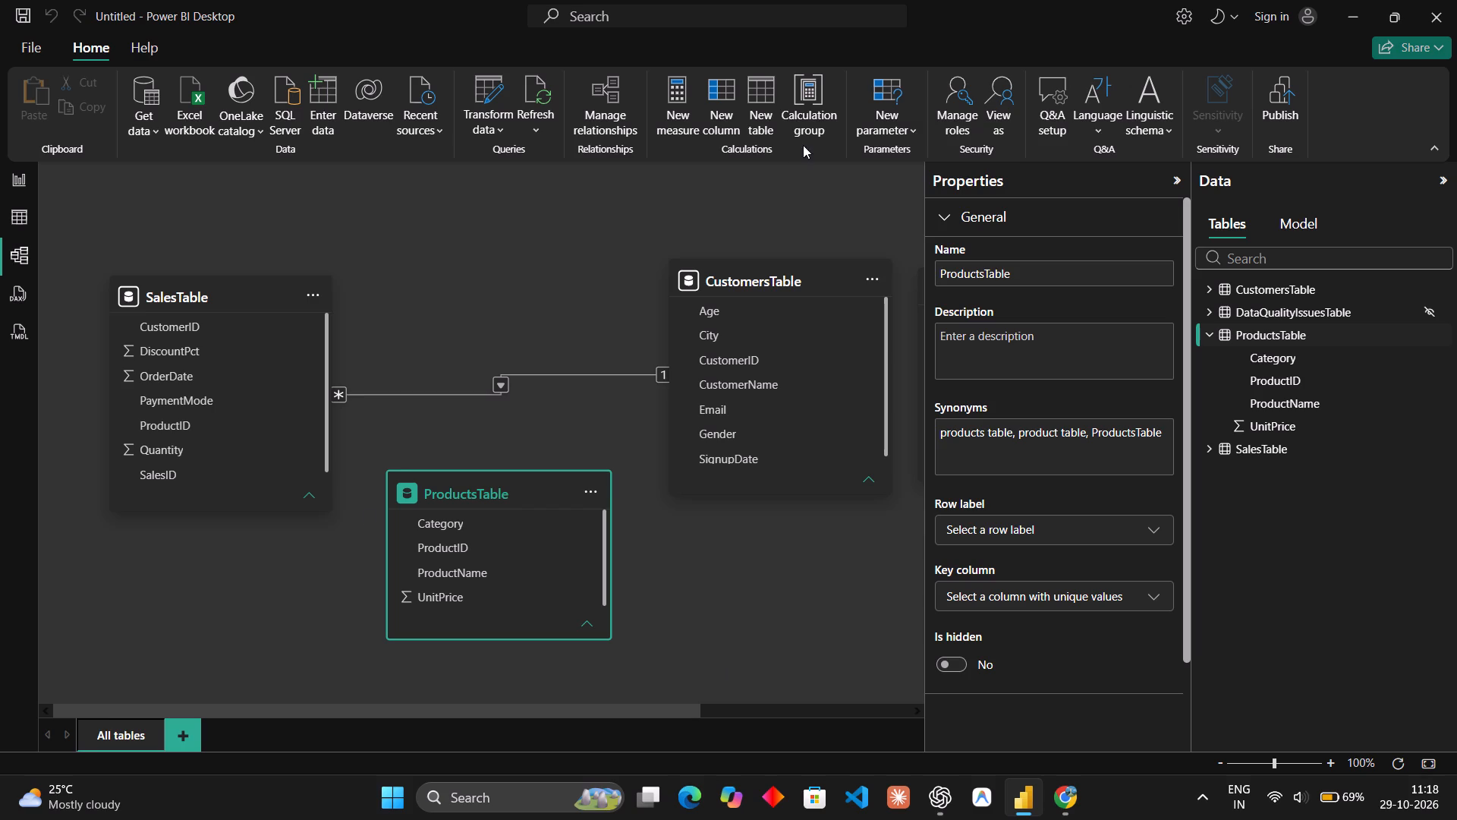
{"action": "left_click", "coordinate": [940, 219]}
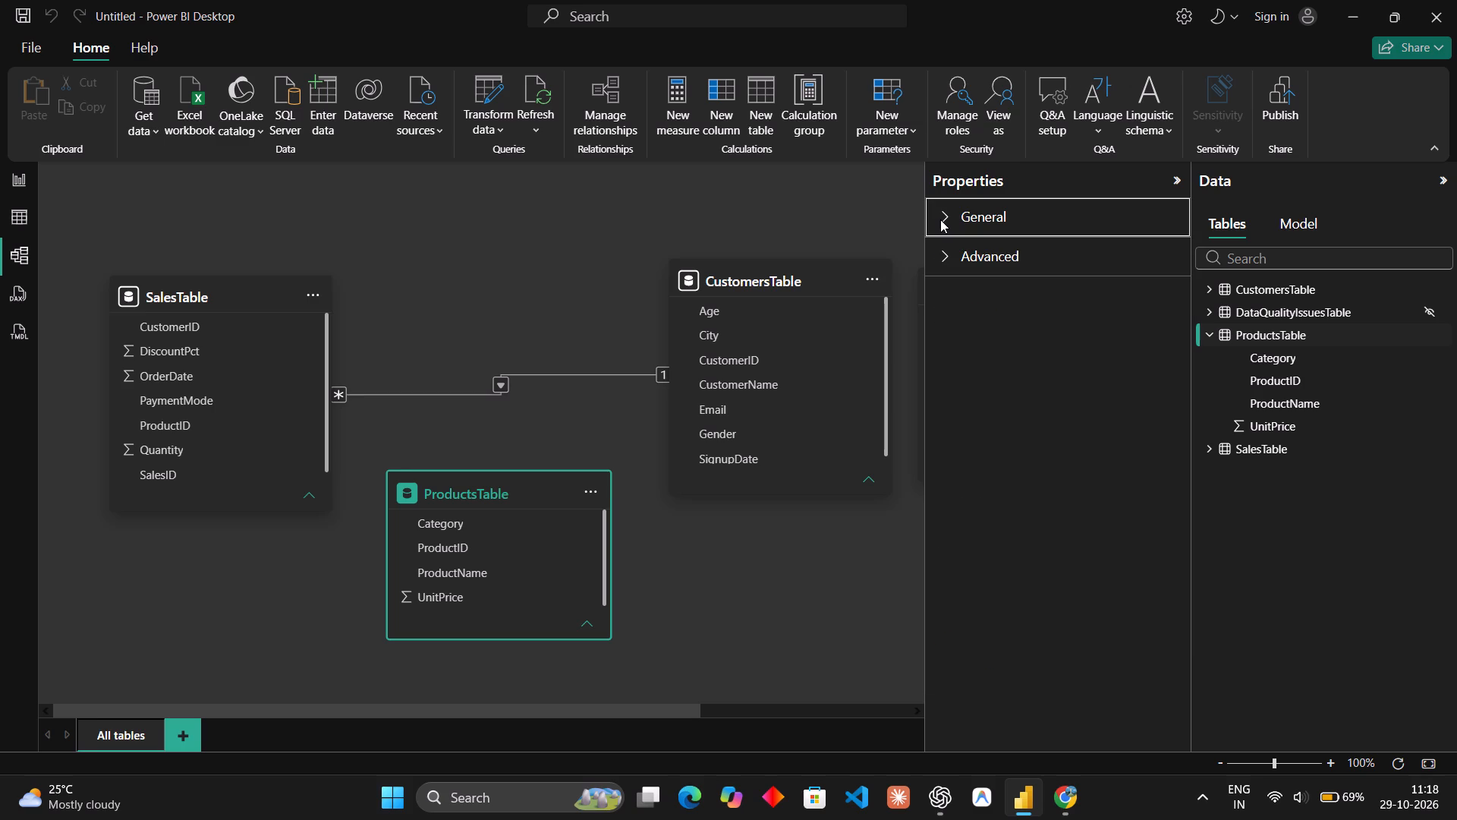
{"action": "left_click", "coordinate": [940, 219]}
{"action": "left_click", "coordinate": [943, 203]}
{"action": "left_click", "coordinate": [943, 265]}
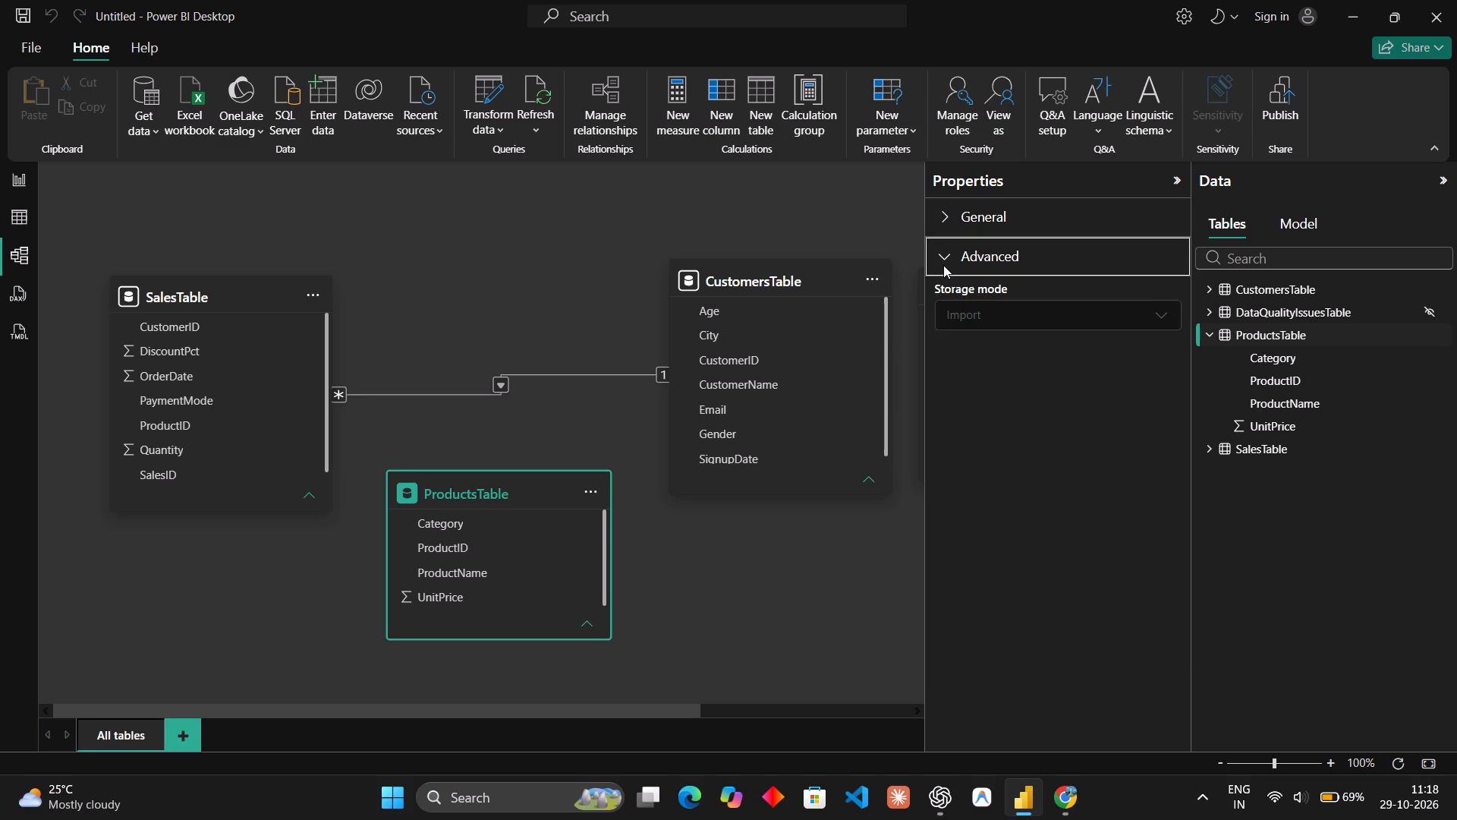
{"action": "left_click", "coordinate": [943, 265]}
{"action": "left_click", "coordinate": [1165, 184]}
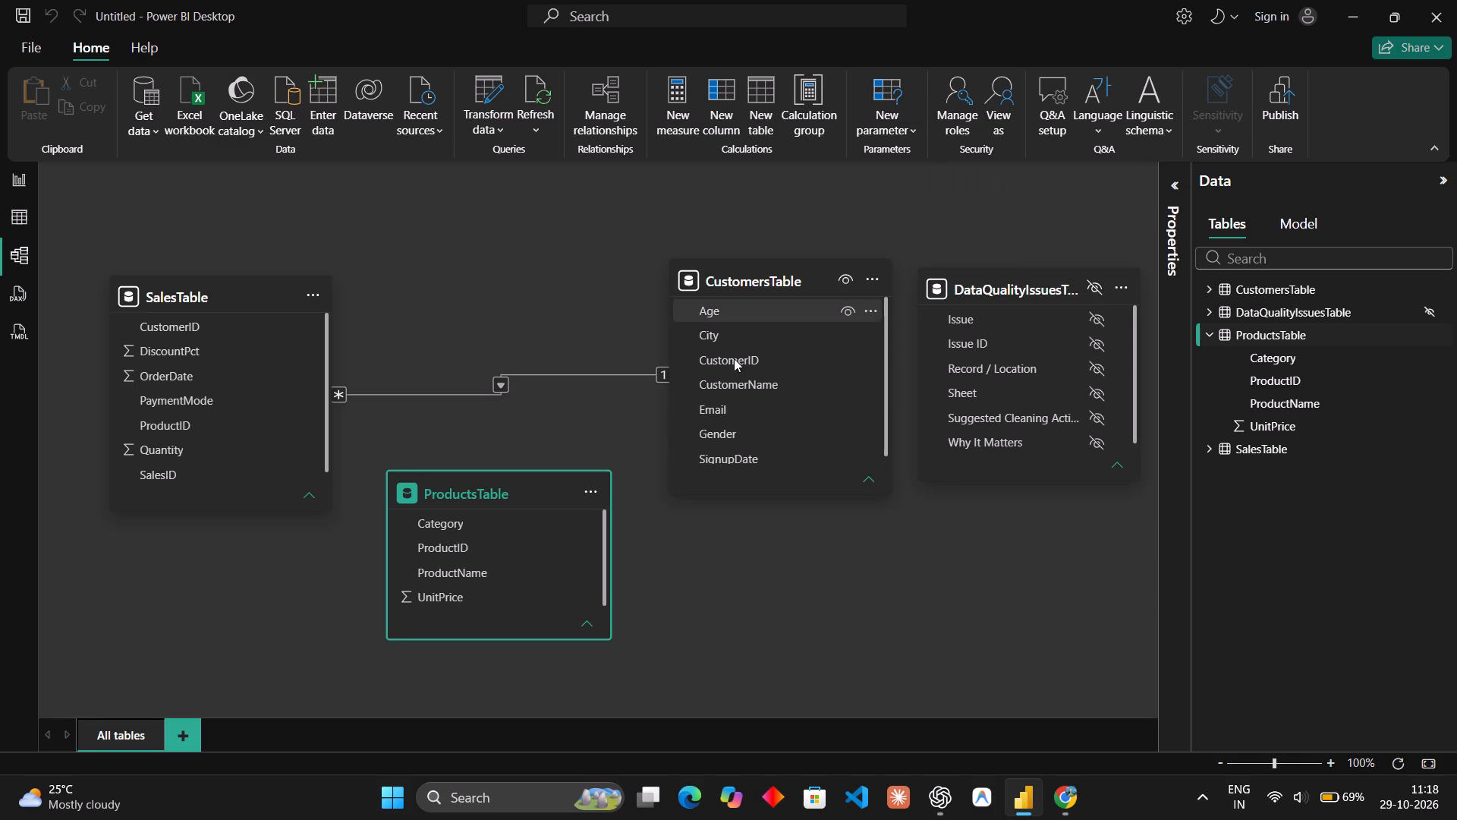
Turn off showing the database in the header of the model view's table cards.
{"action": "left_click", "coordinate": [653, 435]}
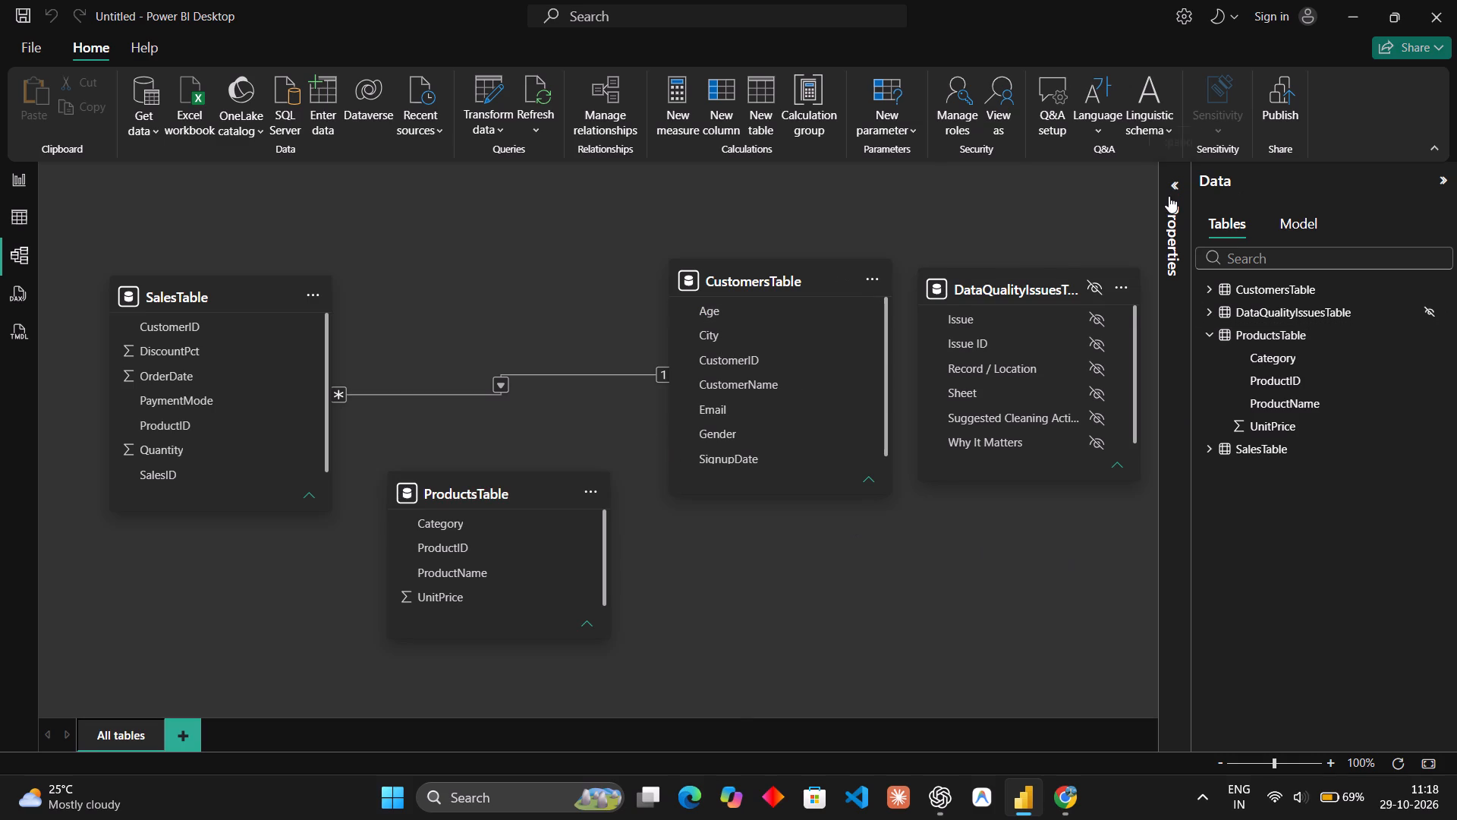
{"action": "left_click", "coordinate": [1169, 196]}
{"action": "left_click", "coordinate": [955, 285]}
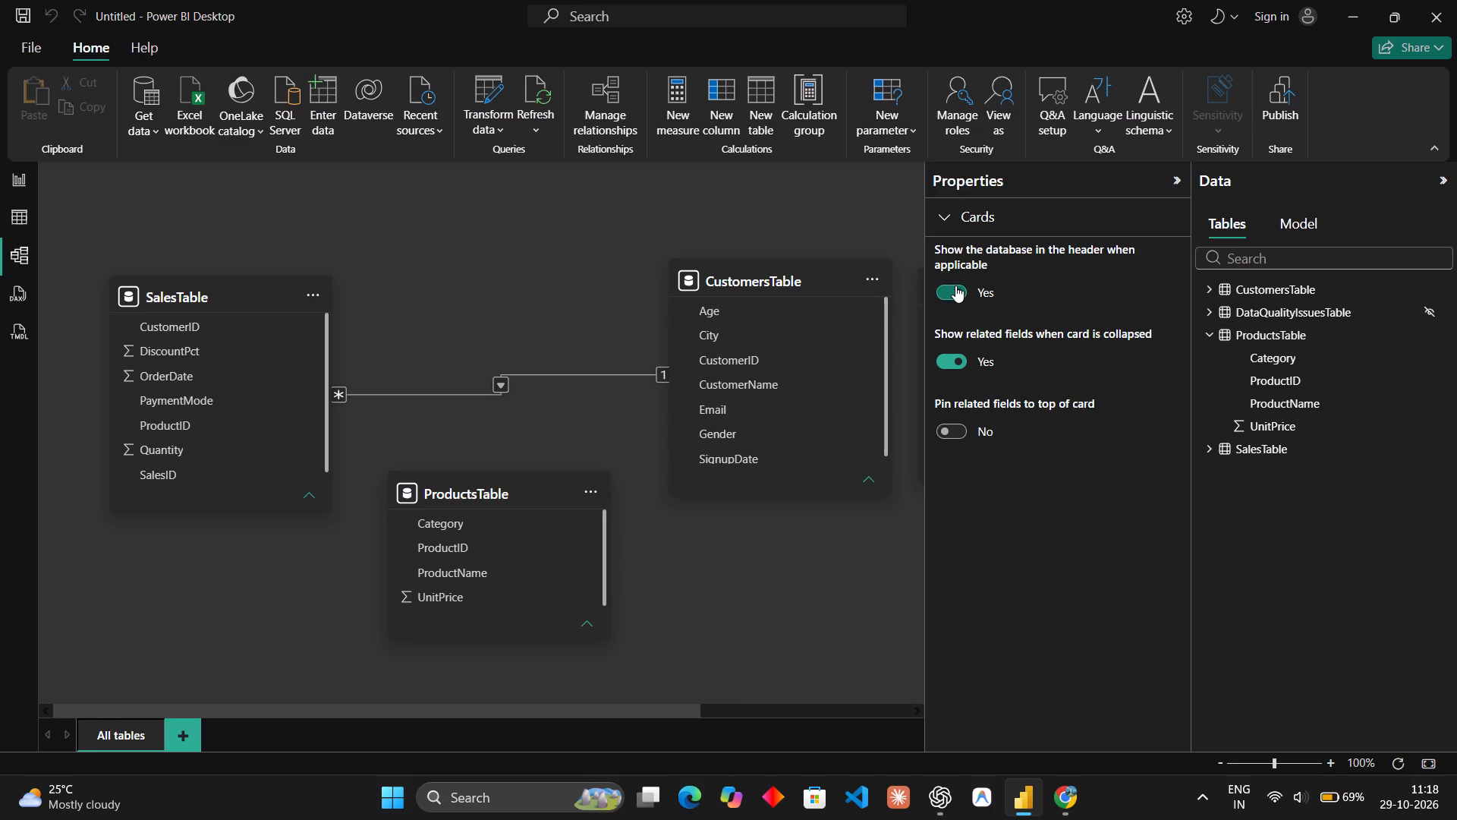
{"action": "left_click", "coordinate": [955, 285]}
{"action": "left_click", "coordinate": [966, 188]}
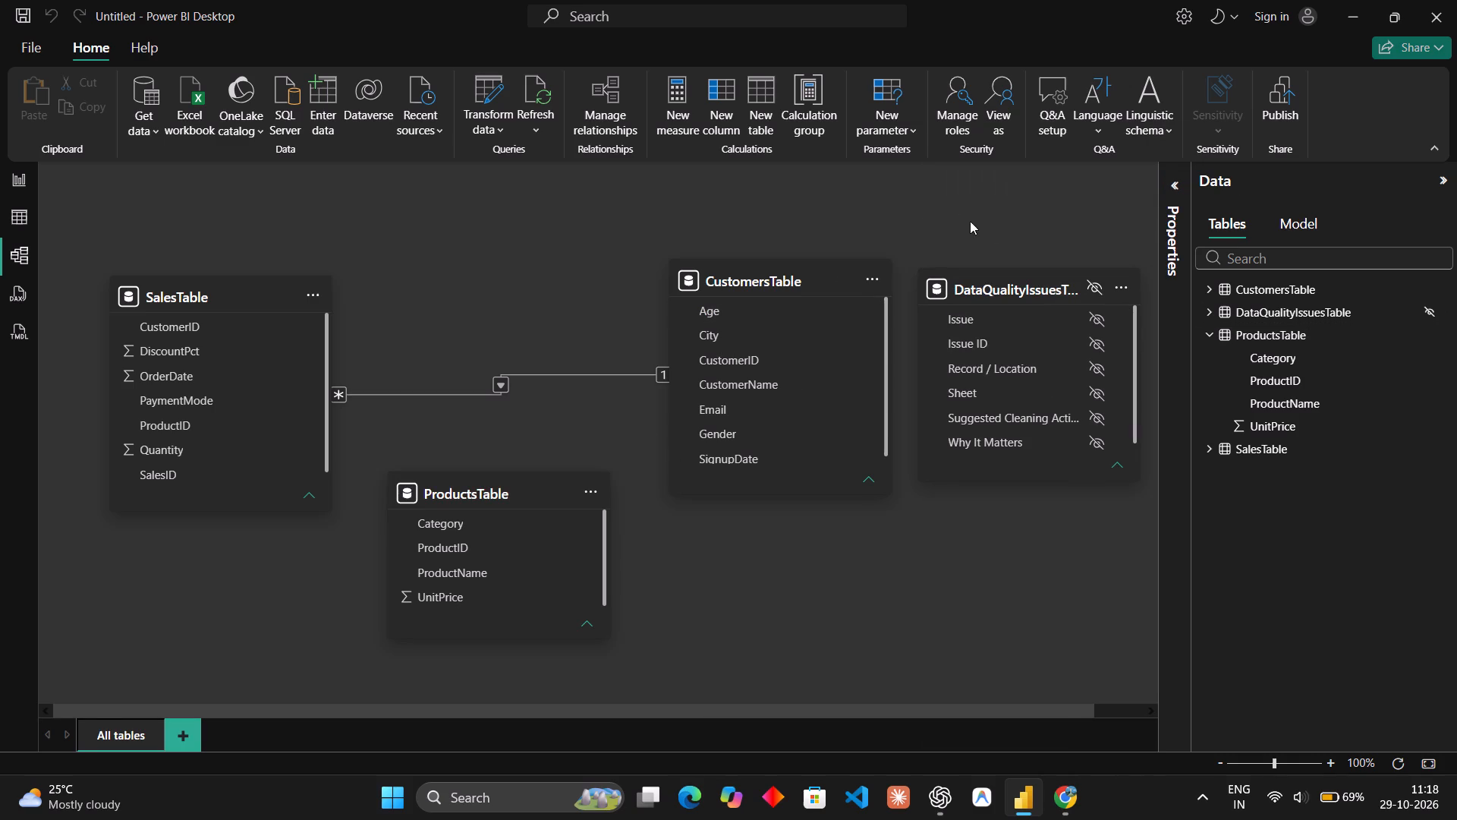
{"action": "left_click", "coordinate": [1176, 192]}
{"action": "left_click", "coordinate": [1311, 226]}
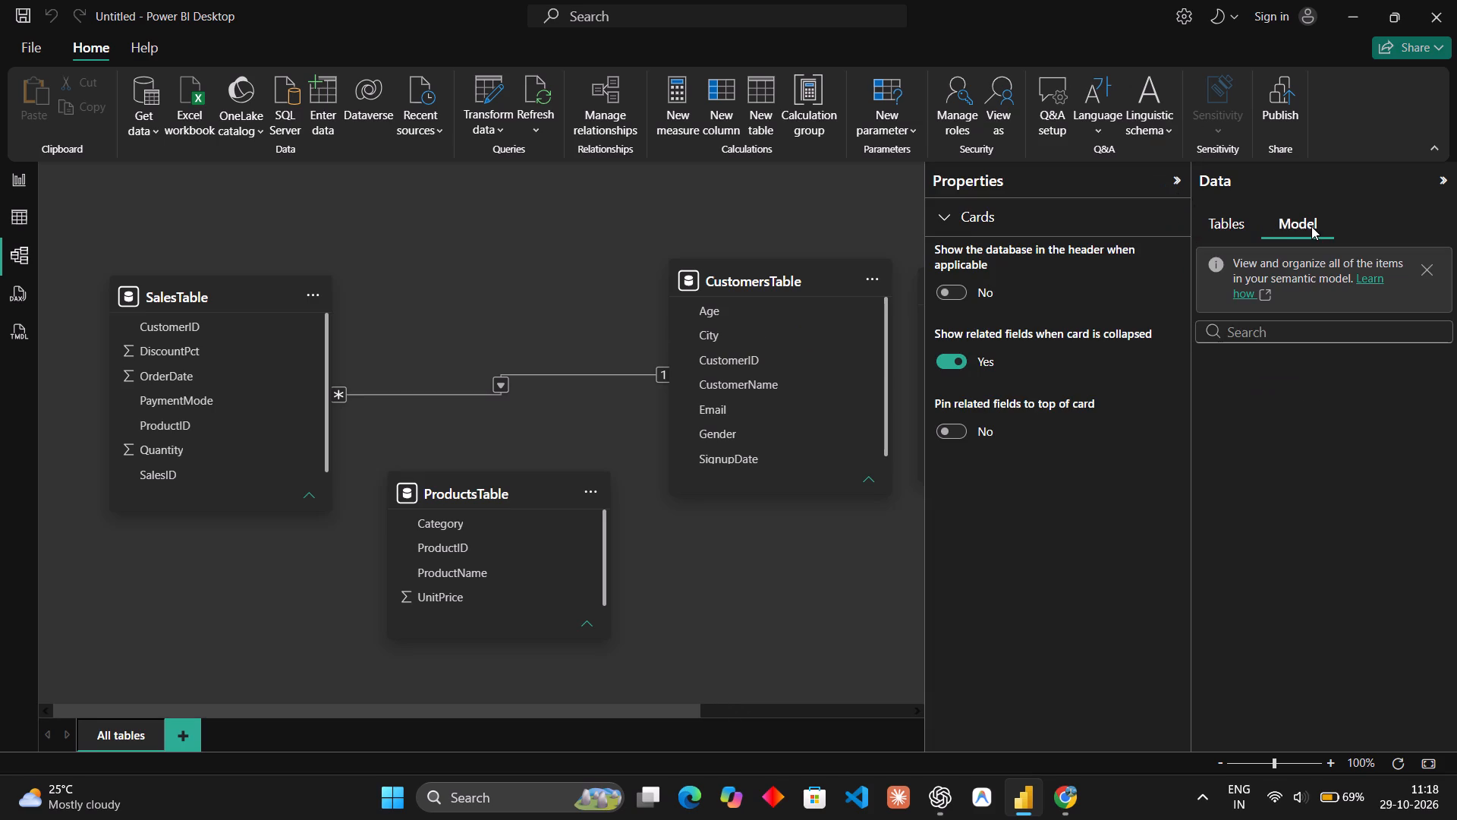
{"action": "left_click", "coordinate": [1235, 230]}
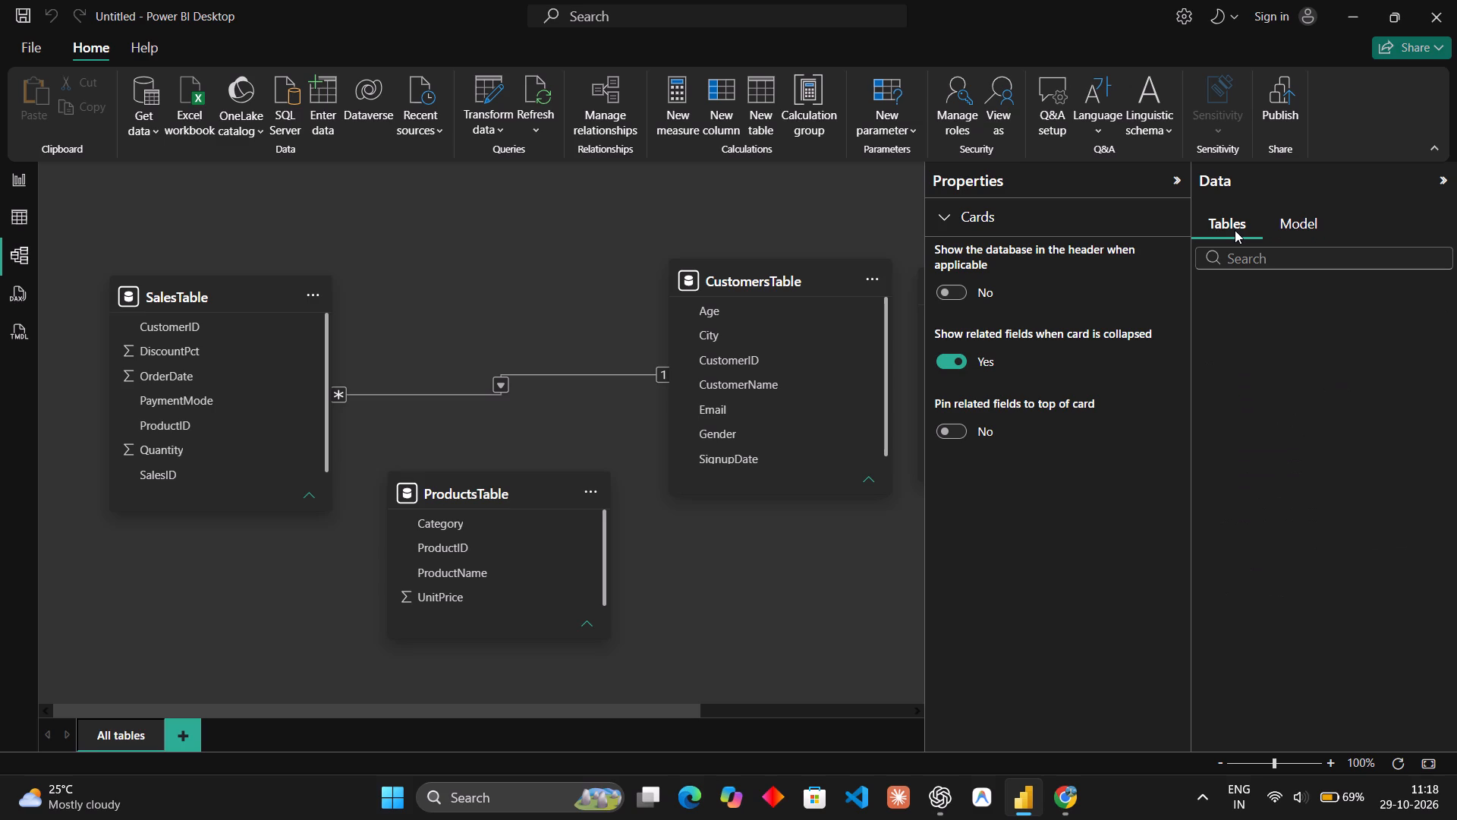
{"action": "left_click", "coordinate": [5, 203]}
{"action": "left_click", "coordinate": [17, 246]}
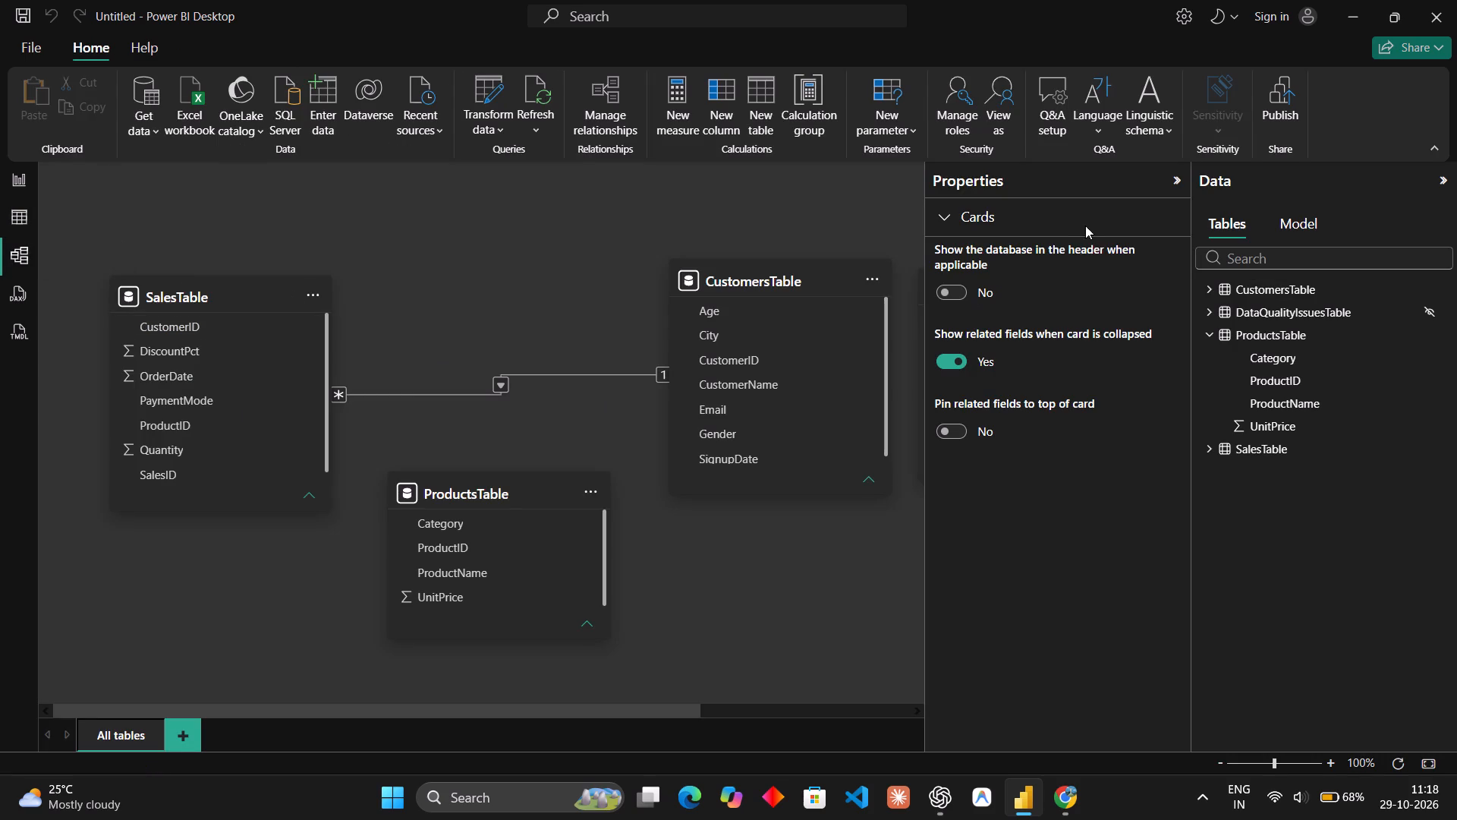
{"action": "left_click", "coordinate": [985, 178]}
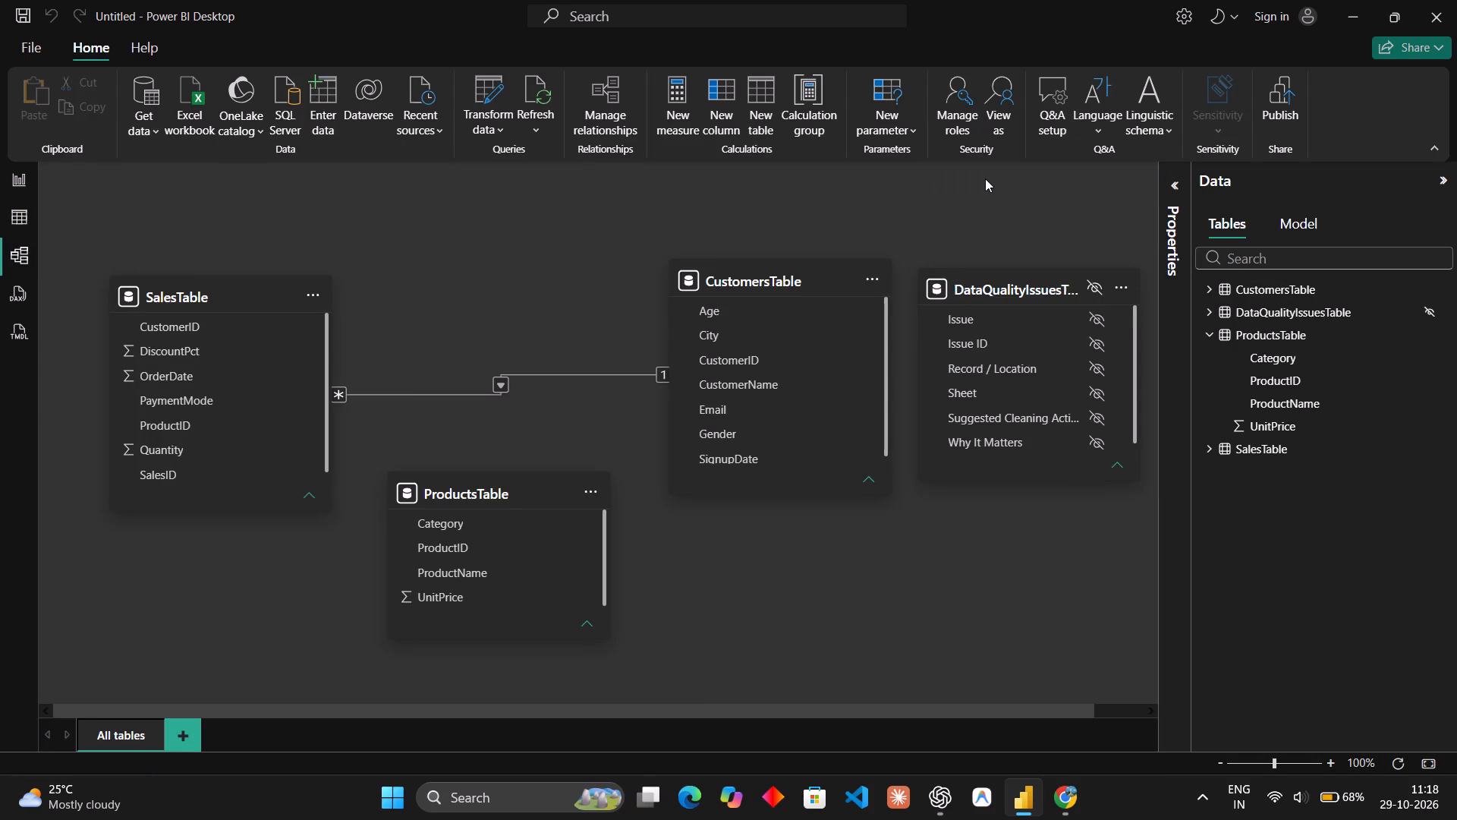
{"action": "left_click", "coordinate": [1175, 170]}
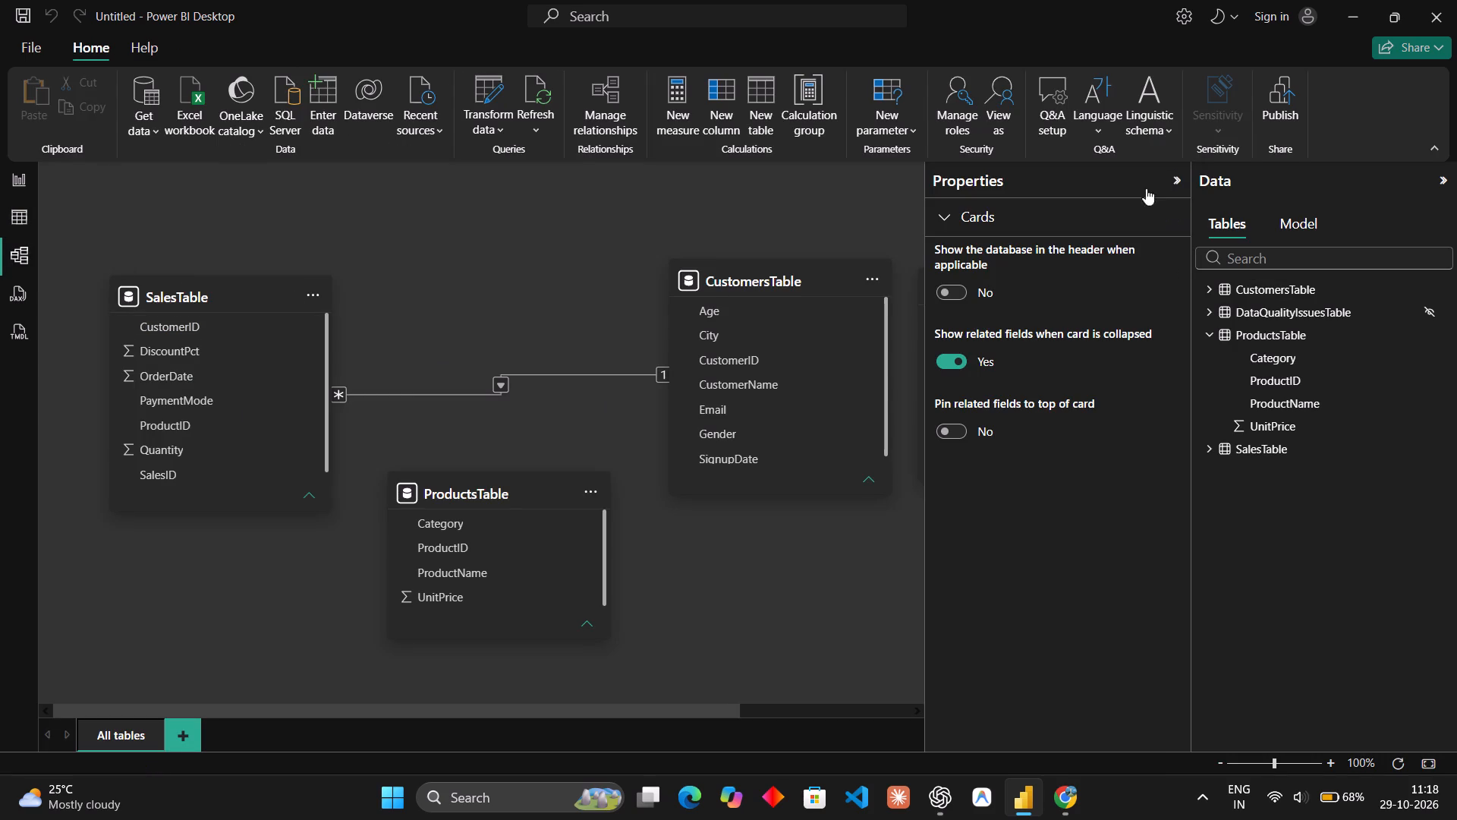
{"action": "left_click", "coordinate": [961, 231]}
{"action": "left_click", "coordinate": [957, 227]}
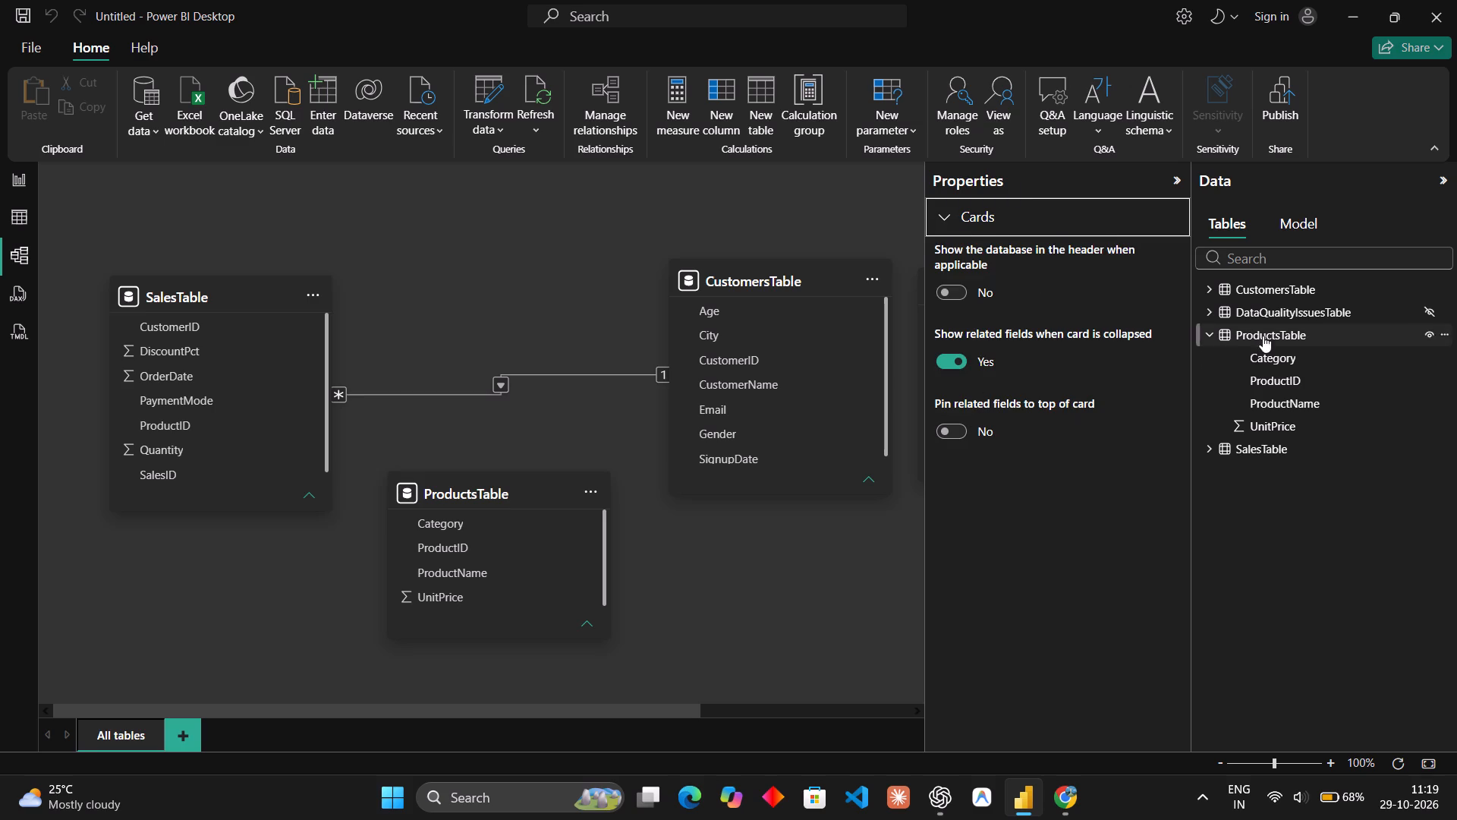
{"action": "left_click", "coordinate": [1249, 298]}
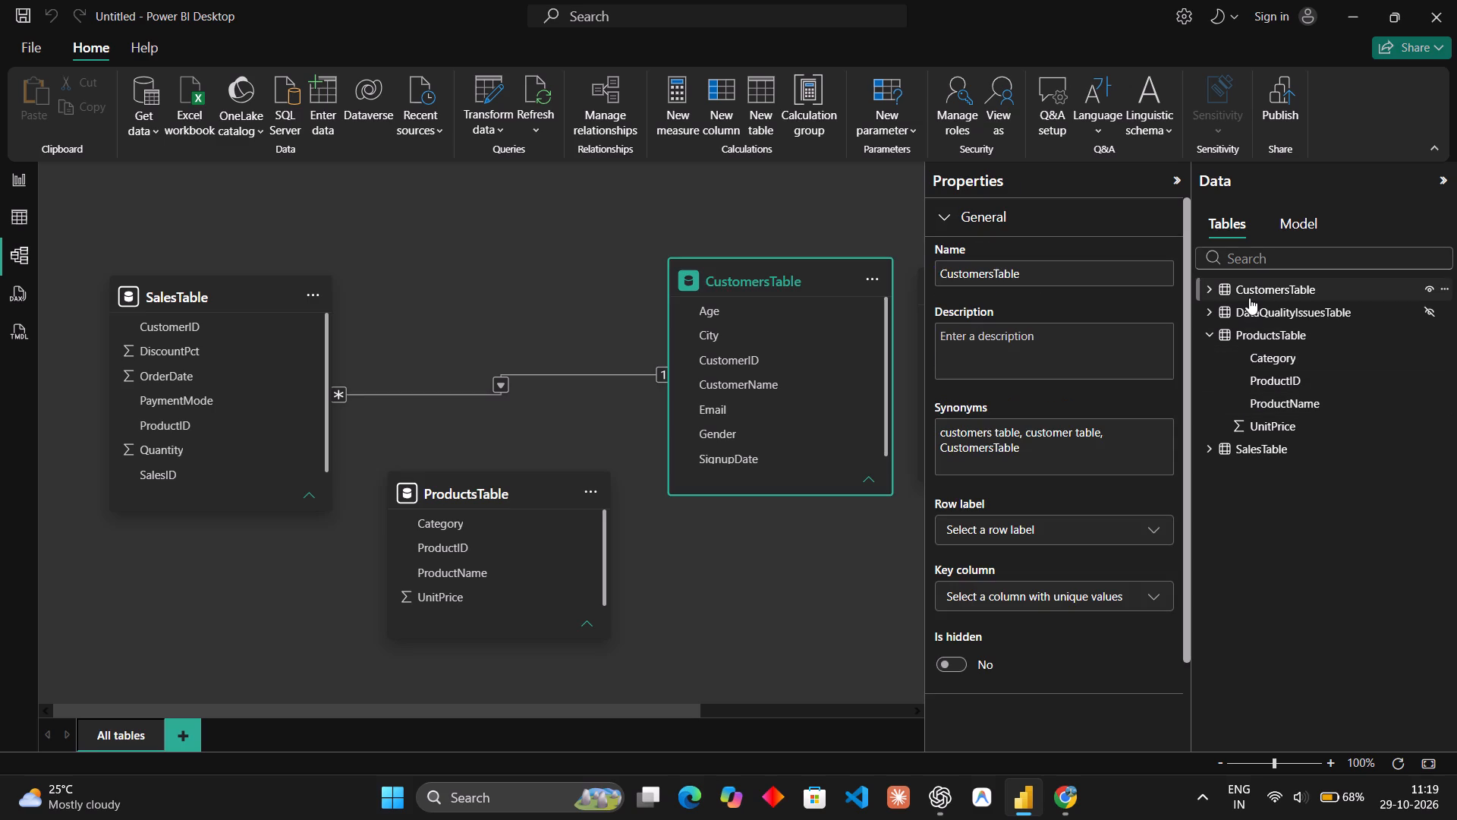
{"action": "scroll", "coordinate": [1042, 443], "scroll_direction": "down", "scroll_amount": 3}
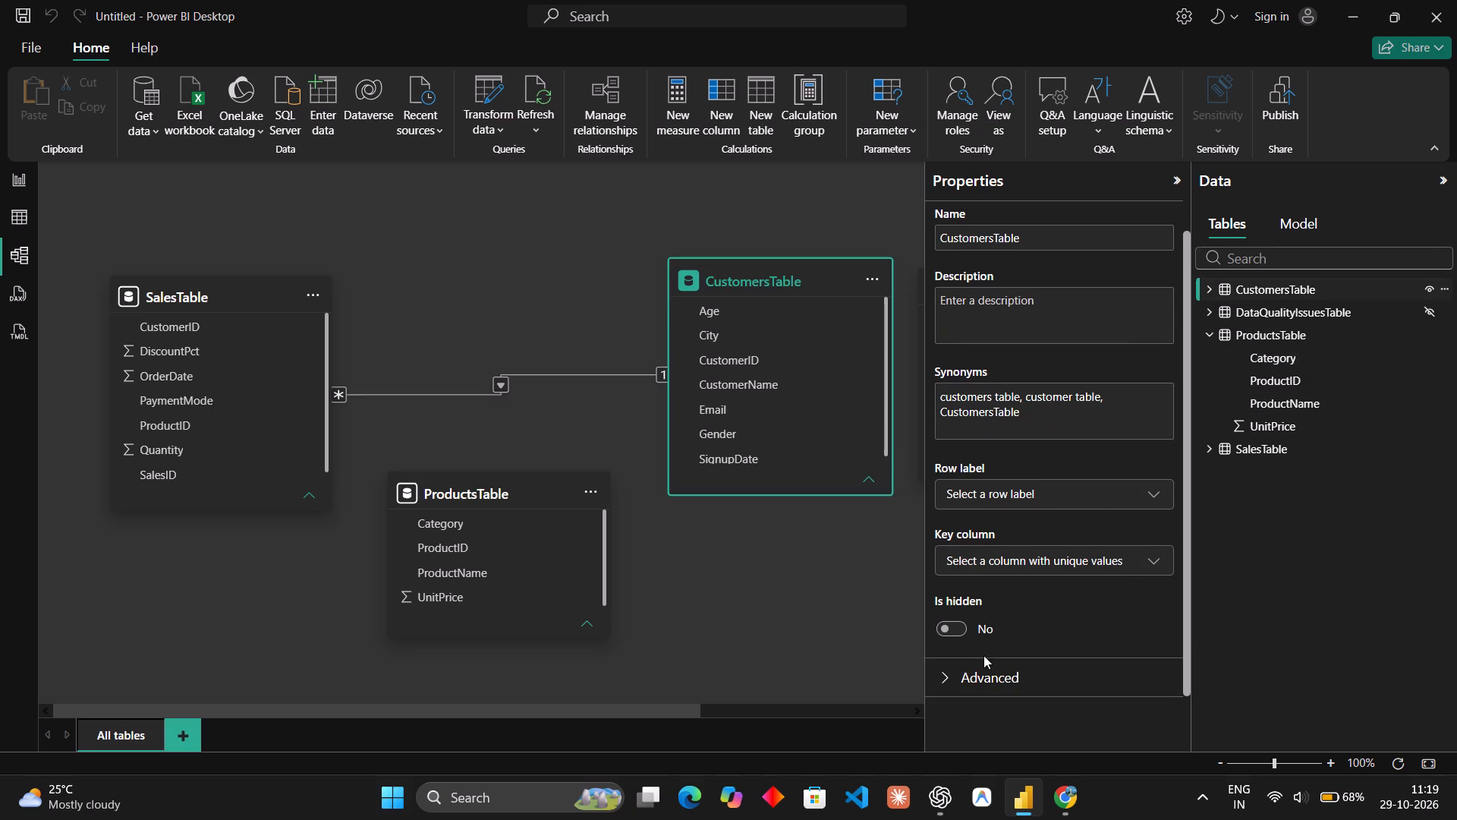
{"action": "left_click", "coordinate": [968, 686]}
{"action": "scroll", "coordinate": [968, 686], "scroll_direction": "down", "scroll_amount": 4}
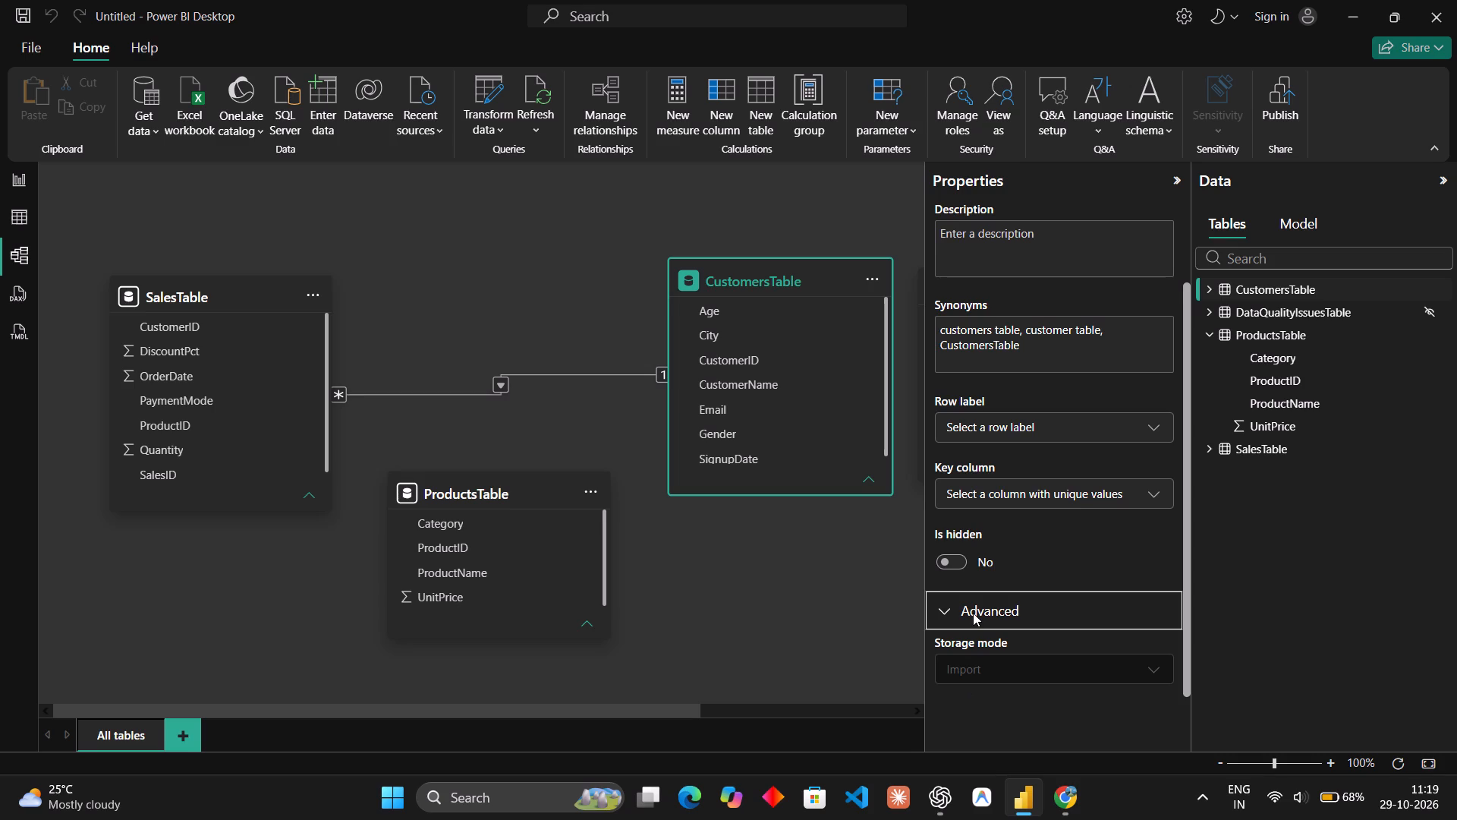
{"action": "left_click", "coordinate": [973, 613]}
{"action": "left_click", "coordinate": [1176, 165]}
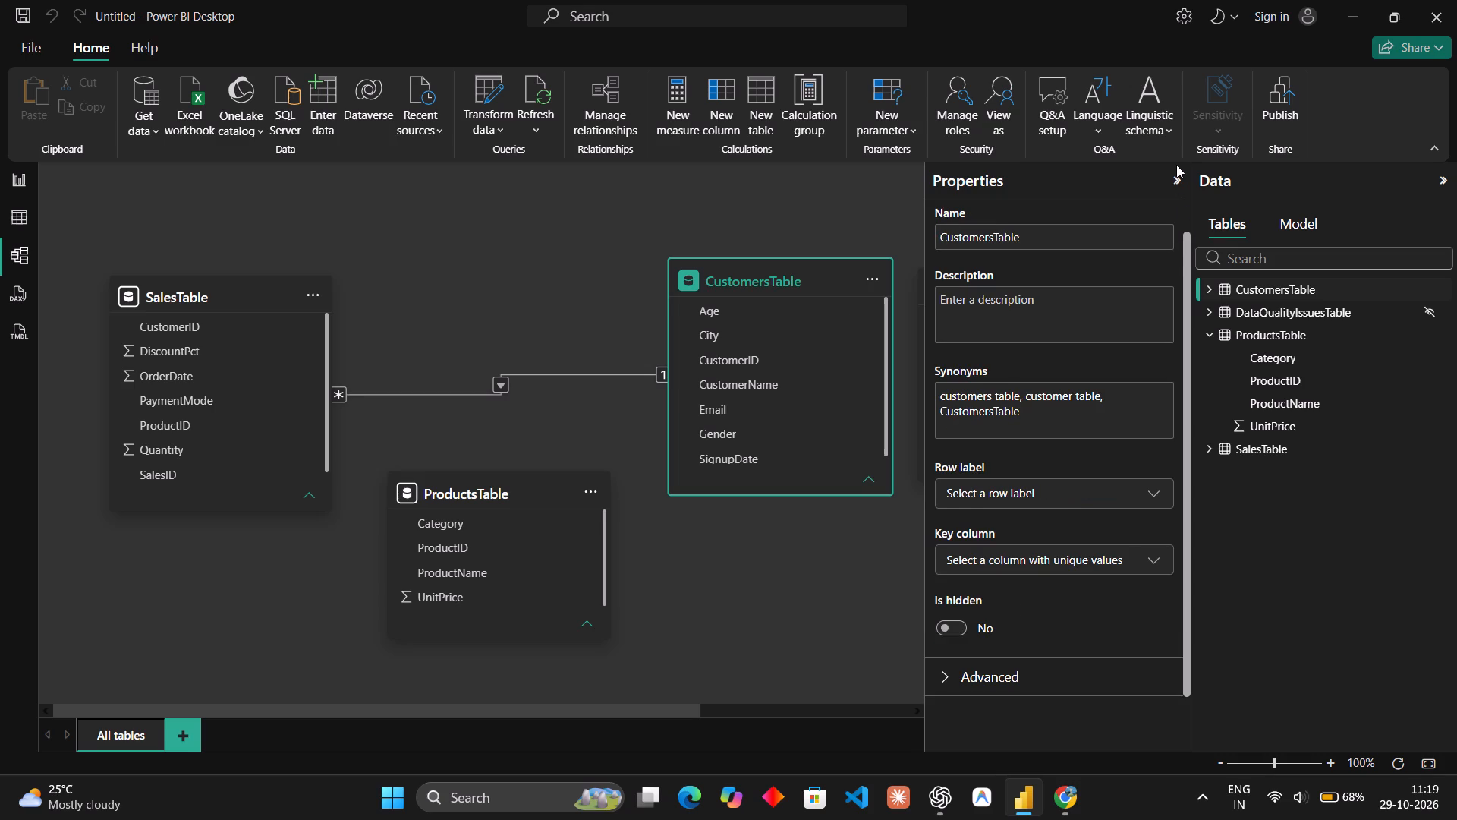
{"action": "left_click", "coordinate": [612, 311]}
Change the SalesTable–CustomersTable relationship to join SalesTable CustomerID to ProductsTable ProductID as One to many (1:*), and apply it.
{"action": "left_click", "coordinate": [504, 377]}
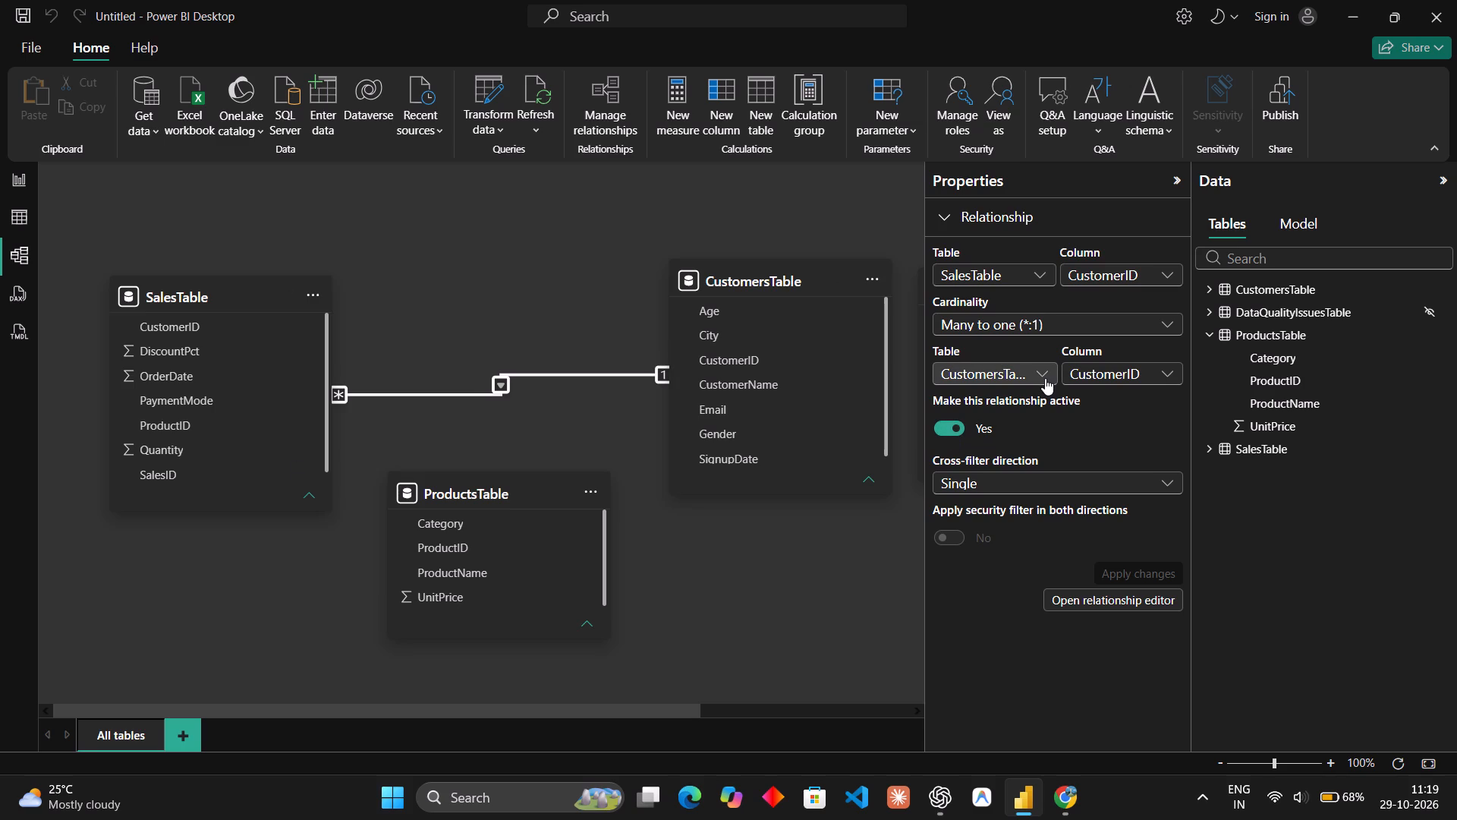
{"action": "left_click", "coordinate": [957, 425]}
{"action": "left_click", "coordinate": [957, 425]}
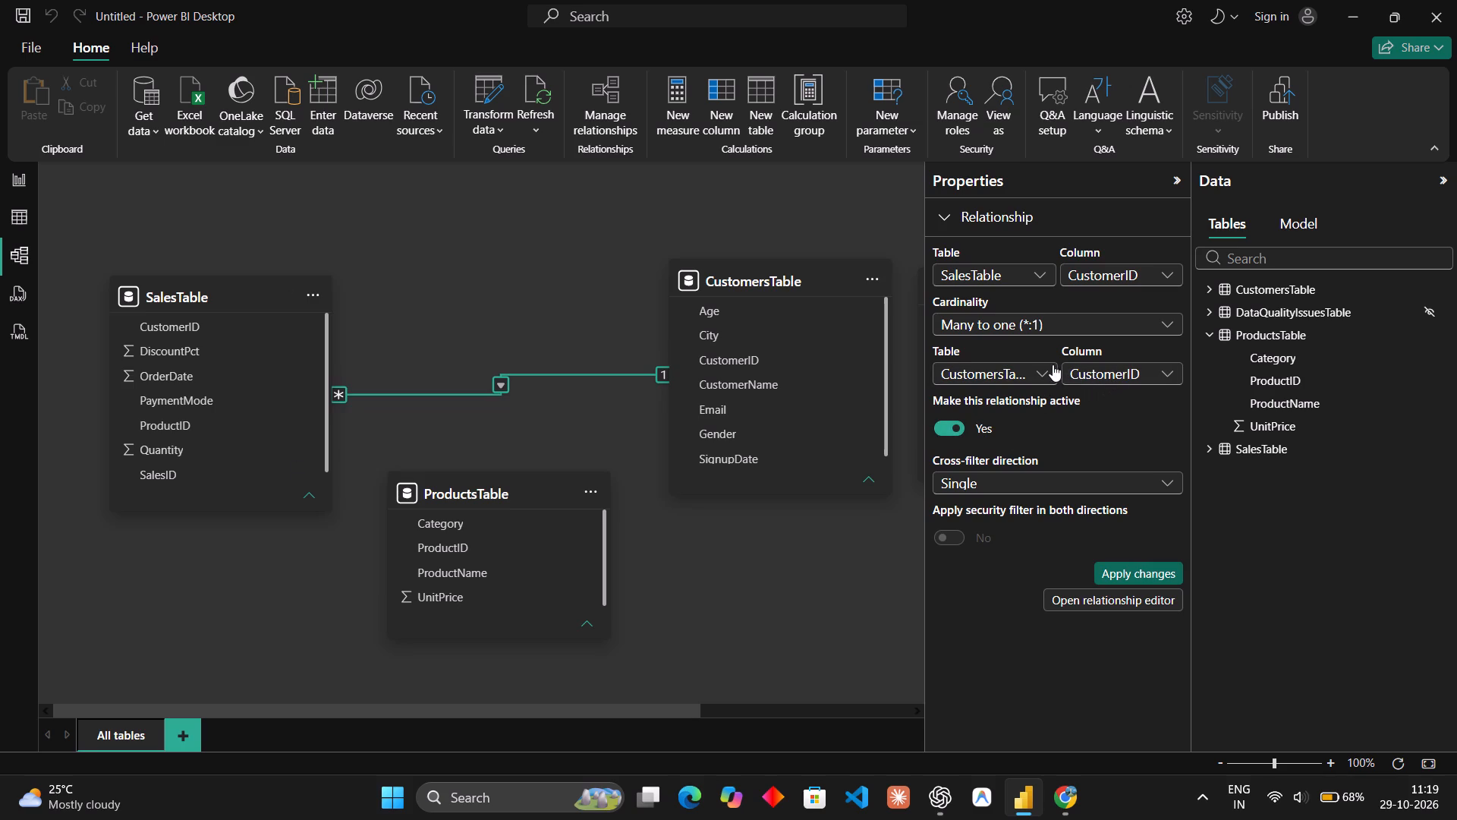
{"action": "left_click", "coordinate": [1007, 327]}
{"action": "left_click", "coordinate": [1018, 415]}
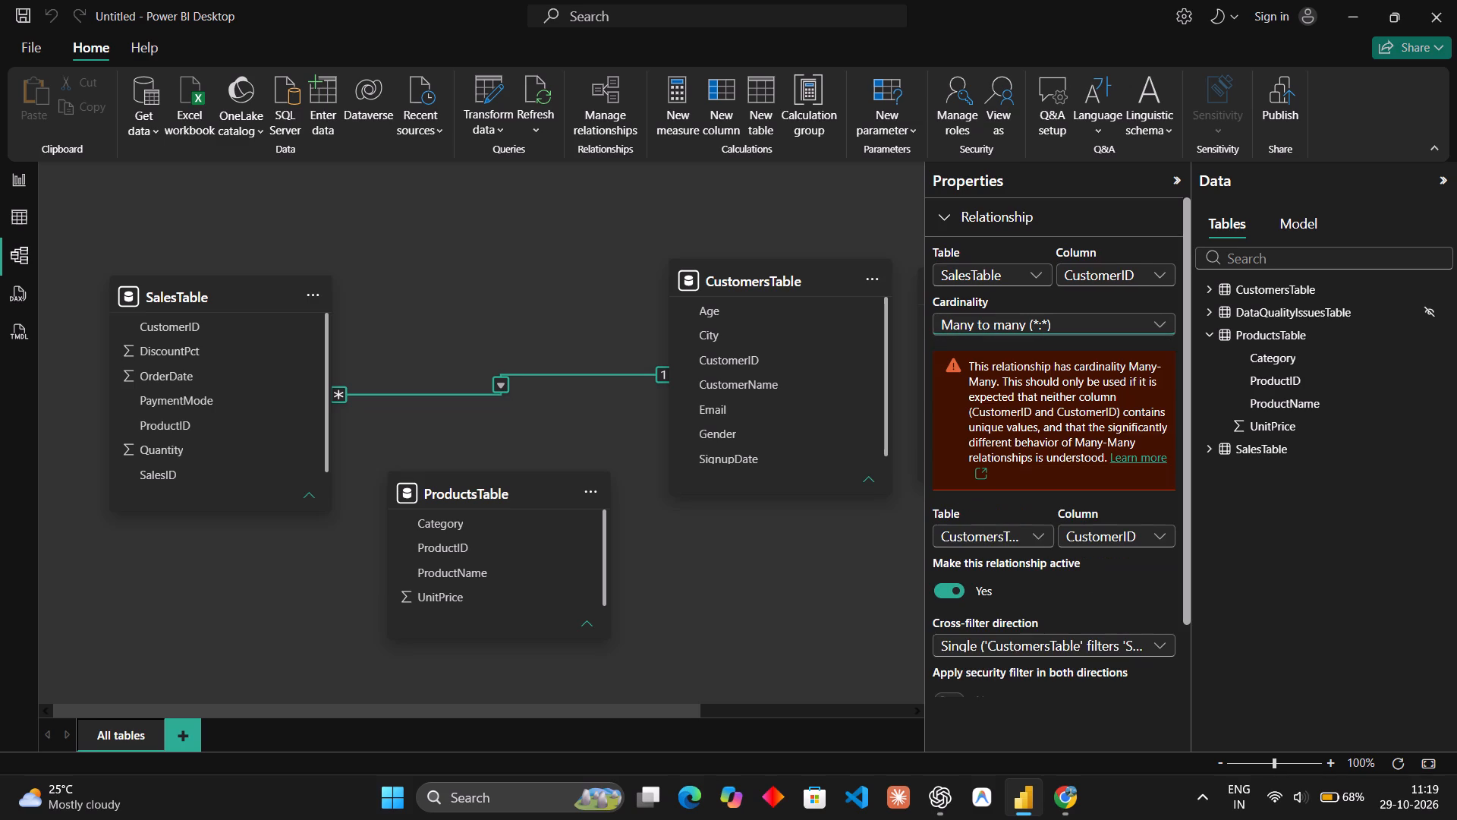
{"action": "left_click", "coordinate": [1097, 325]}
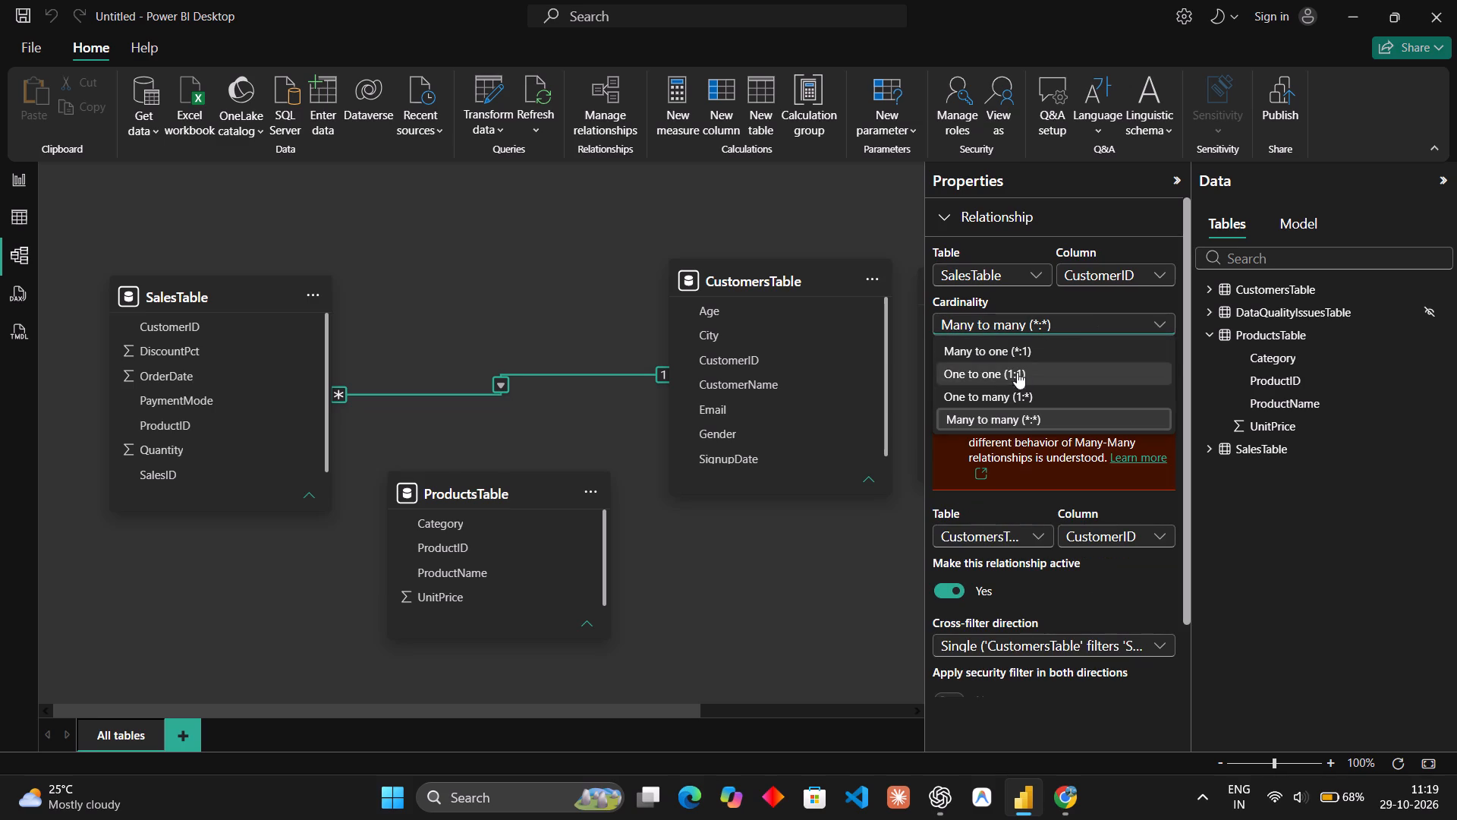
{"action": "left_click", "coordinate": [1011, 389]}
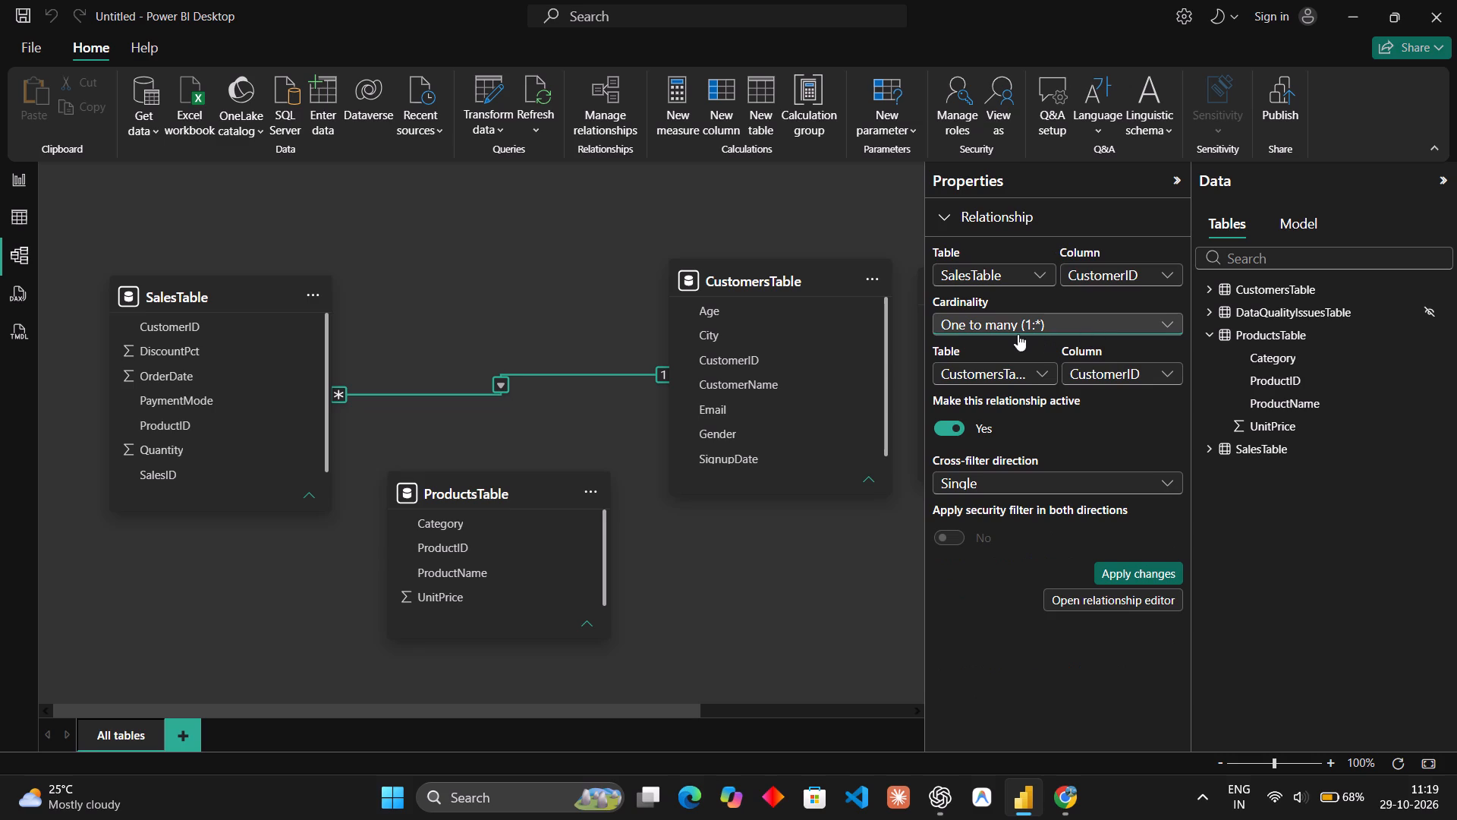
{"action": "left_click", "coordinate": [1042, 371]}
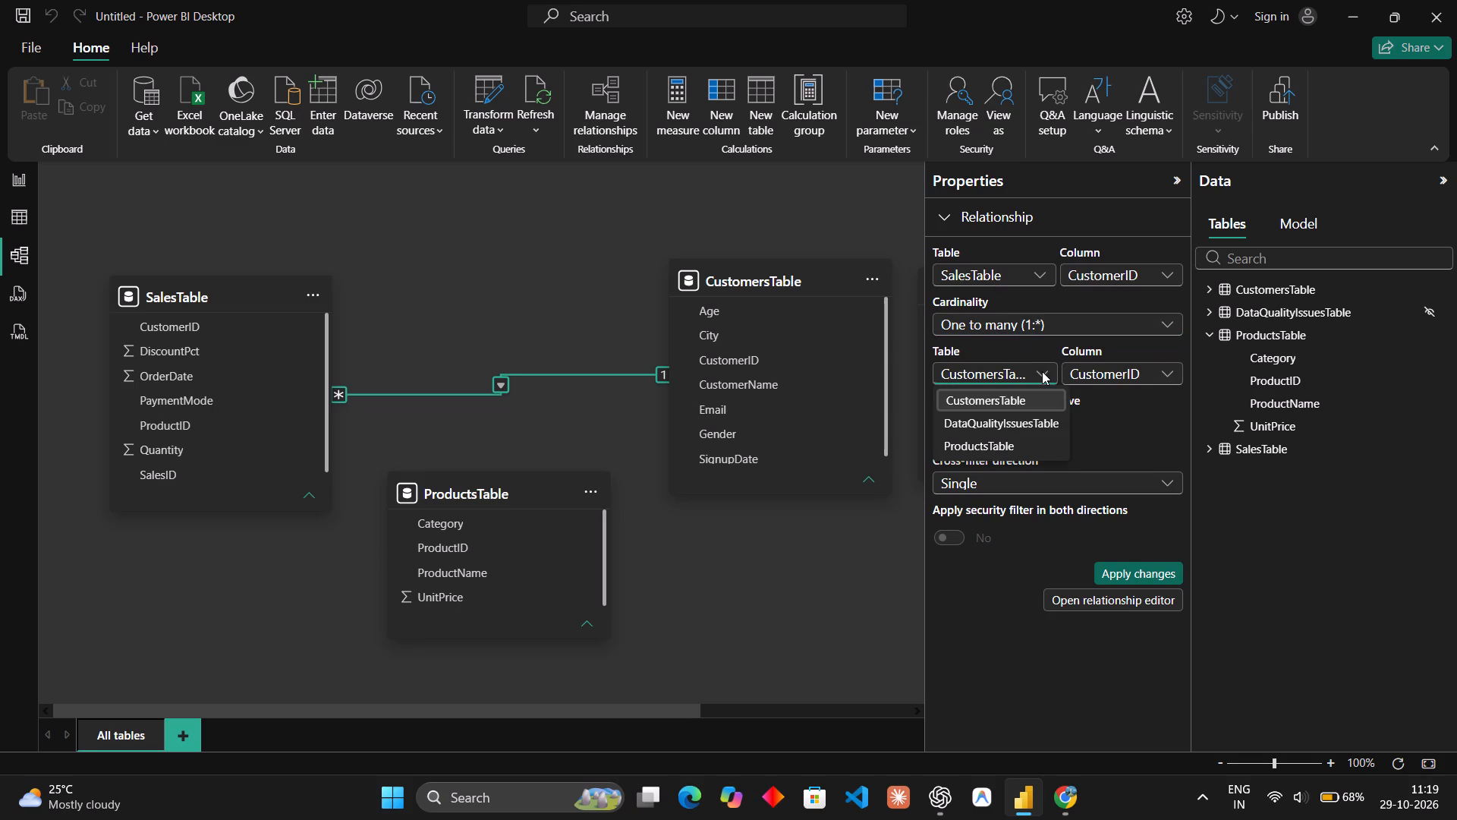
{"action": "left_click", "coordinate": [1011, 440]}
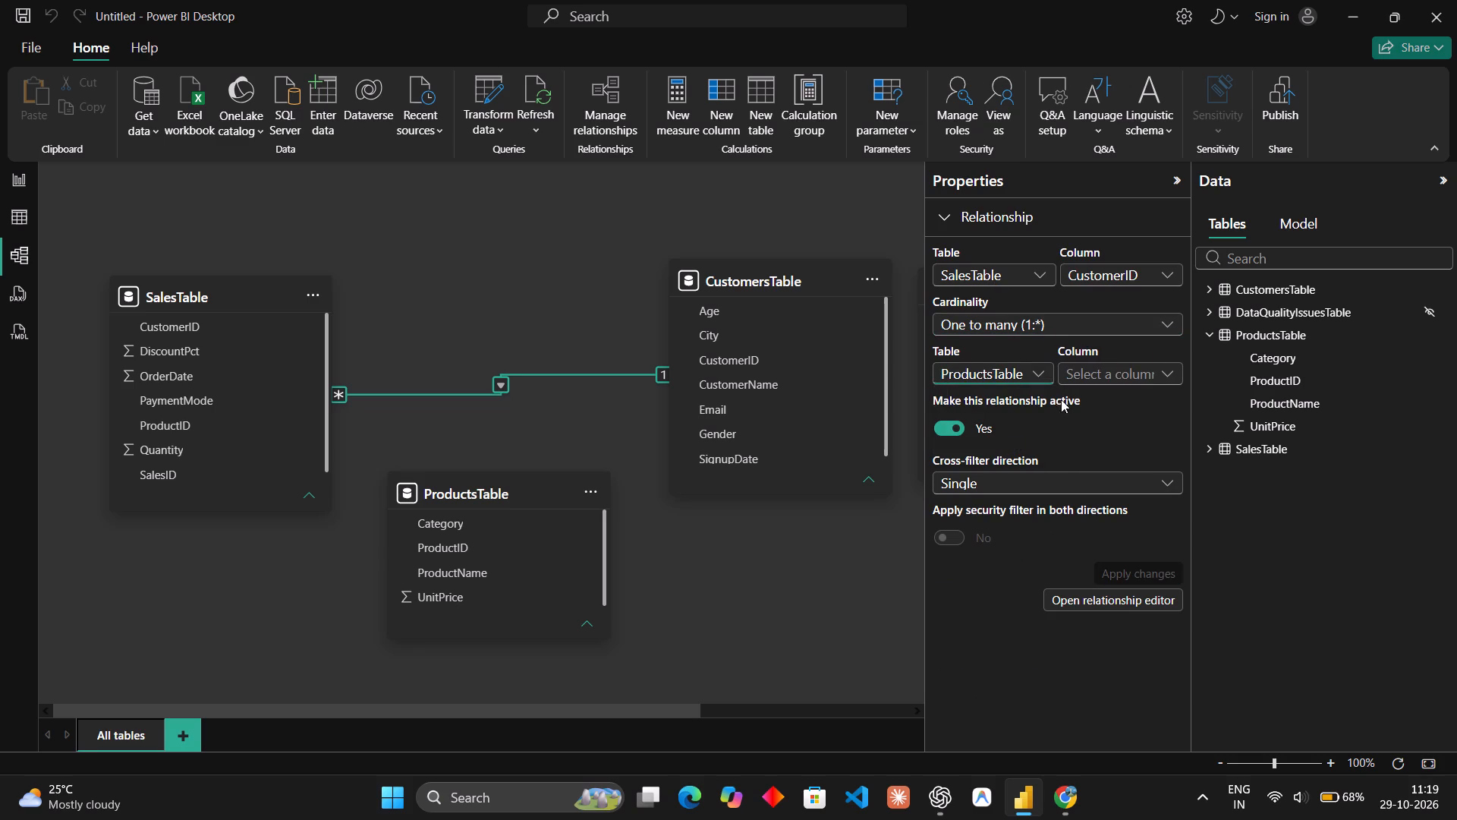
{"action": "left_click", "coordinate": [1117, 378]}
{"action": "left_click", "coordinate": [1106, 415]}
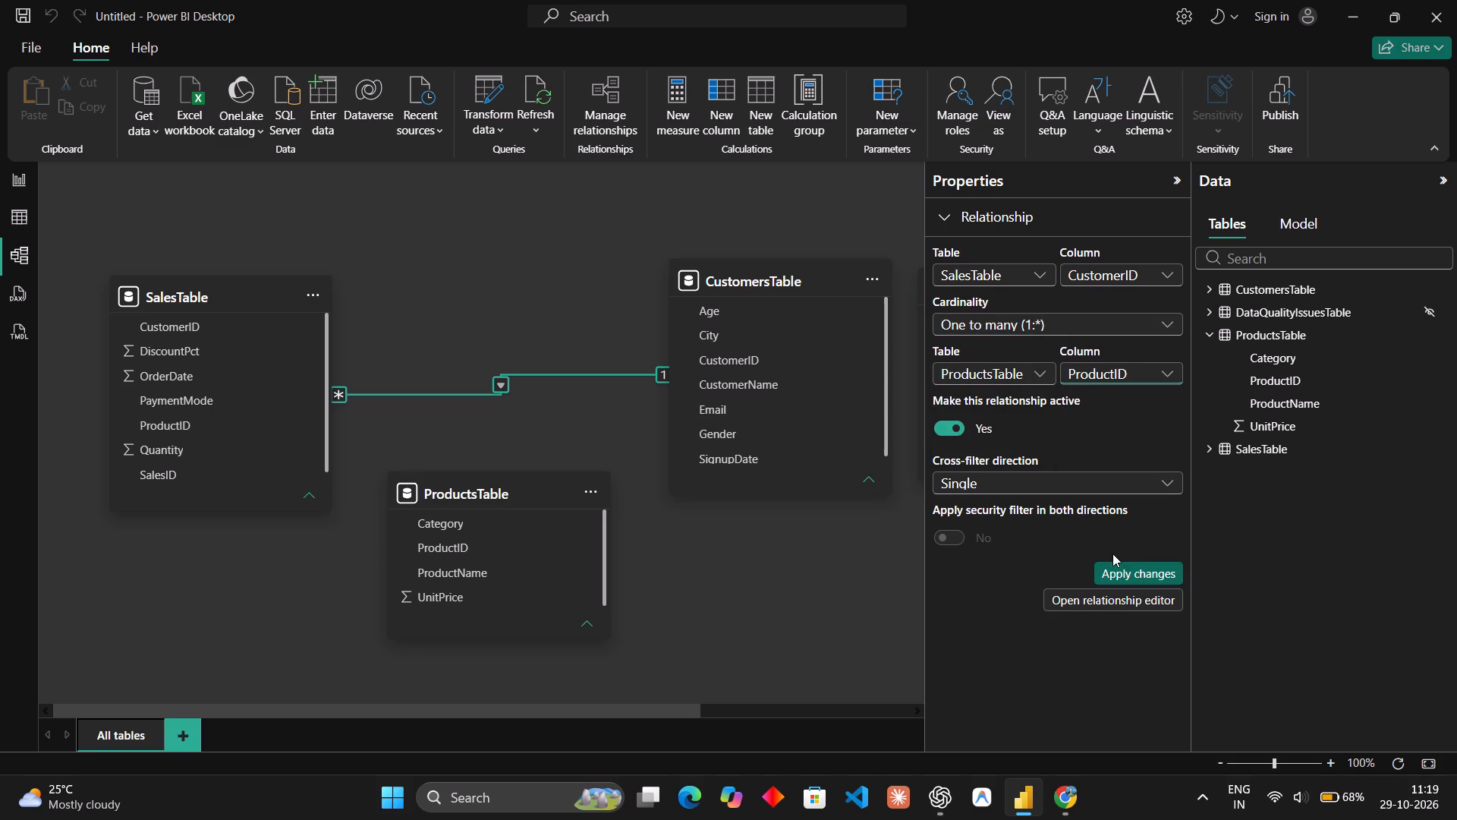
{"action": "left_click", "coordinate": [1125, 567]}
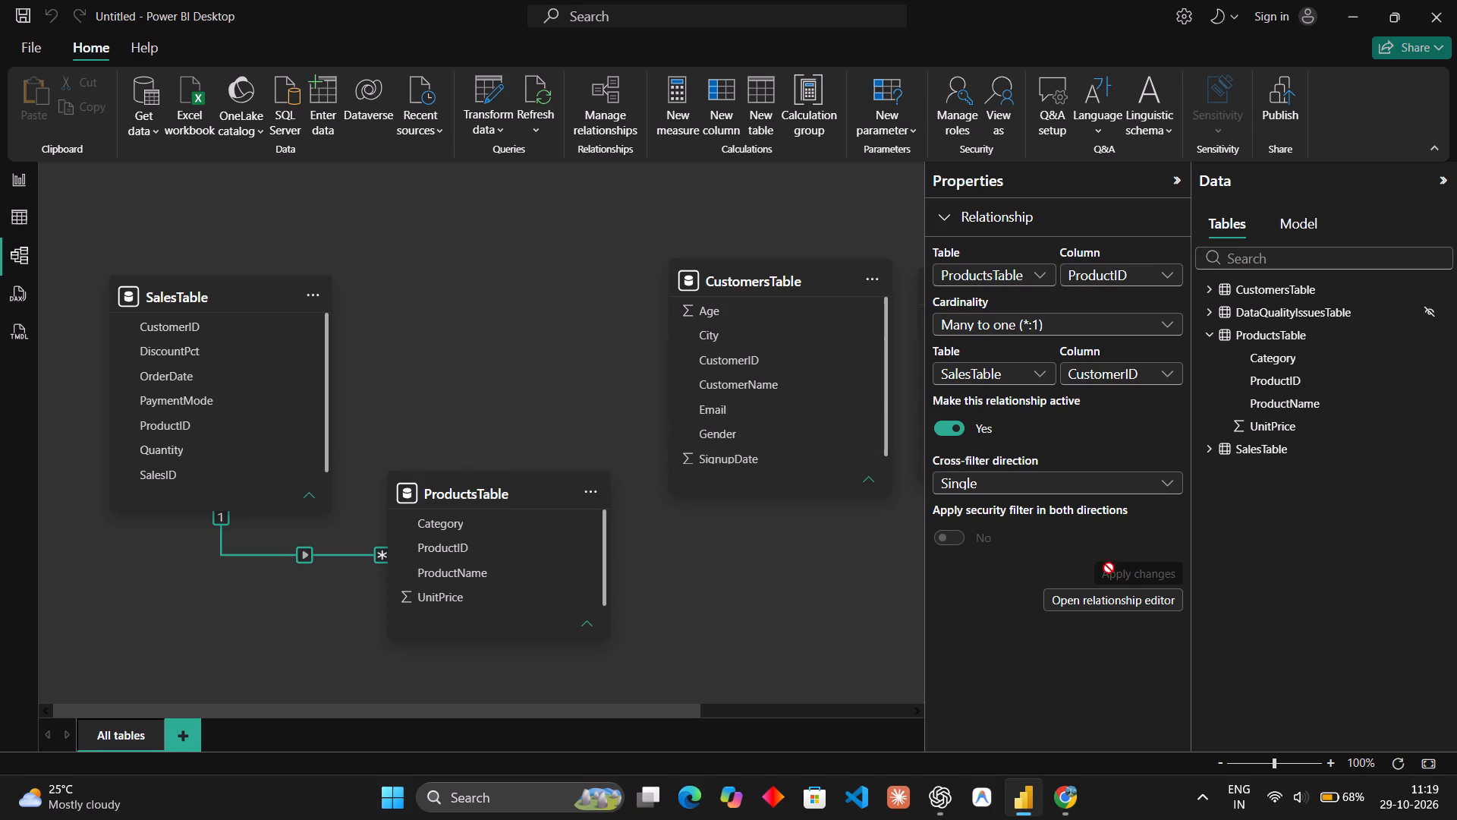
Move the ProductsTable card in the model diagram slightly lower, just below and beside the SalesTable card.
{"action": "left_click_drag", "start_coordinate": [509, 481], "coordinate": [599, 542]}
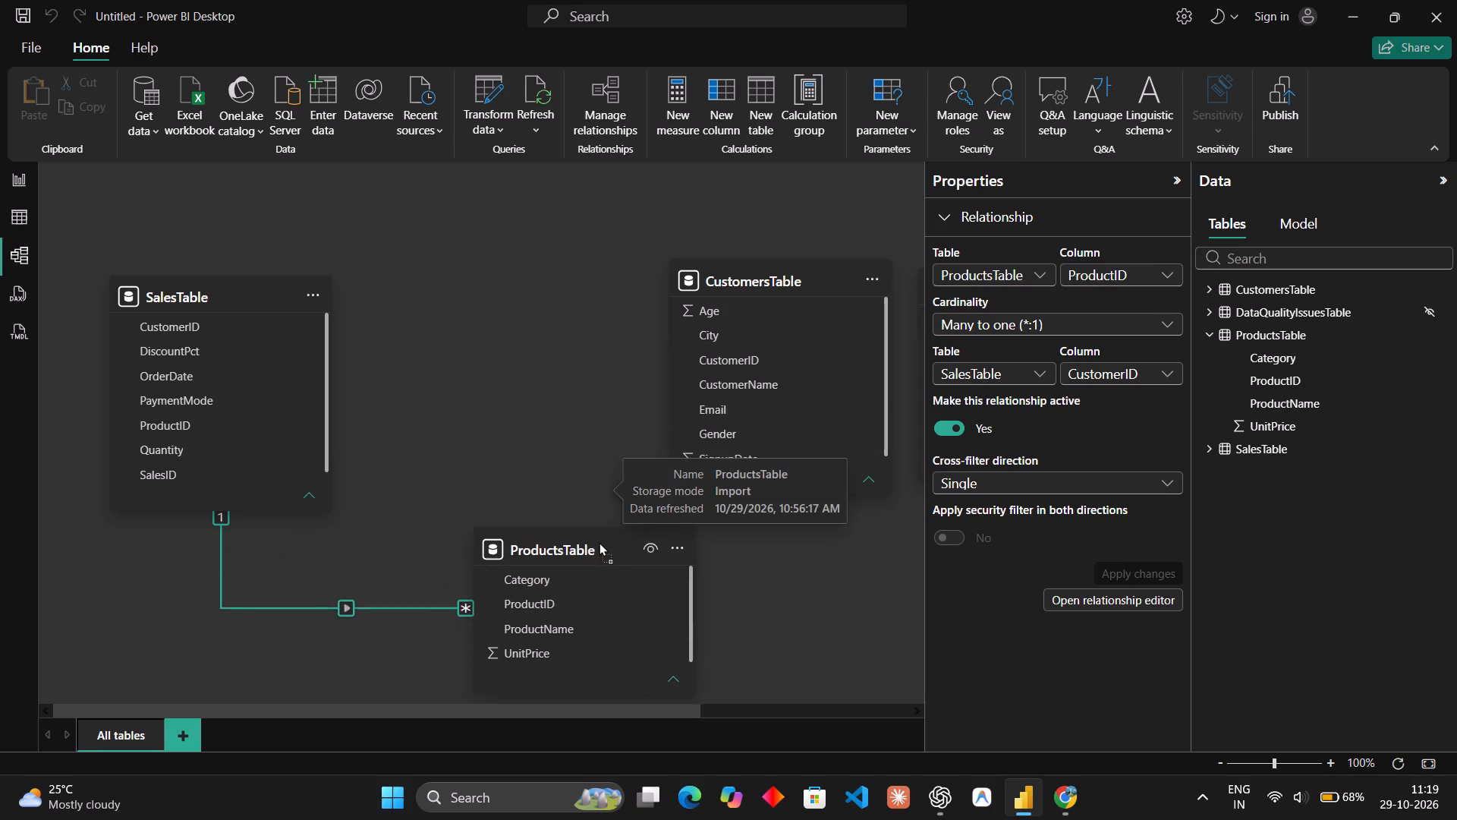
{"action": "left_click_drag", "start_coordinate": [599, 542], "coordinate": [491, 533]}
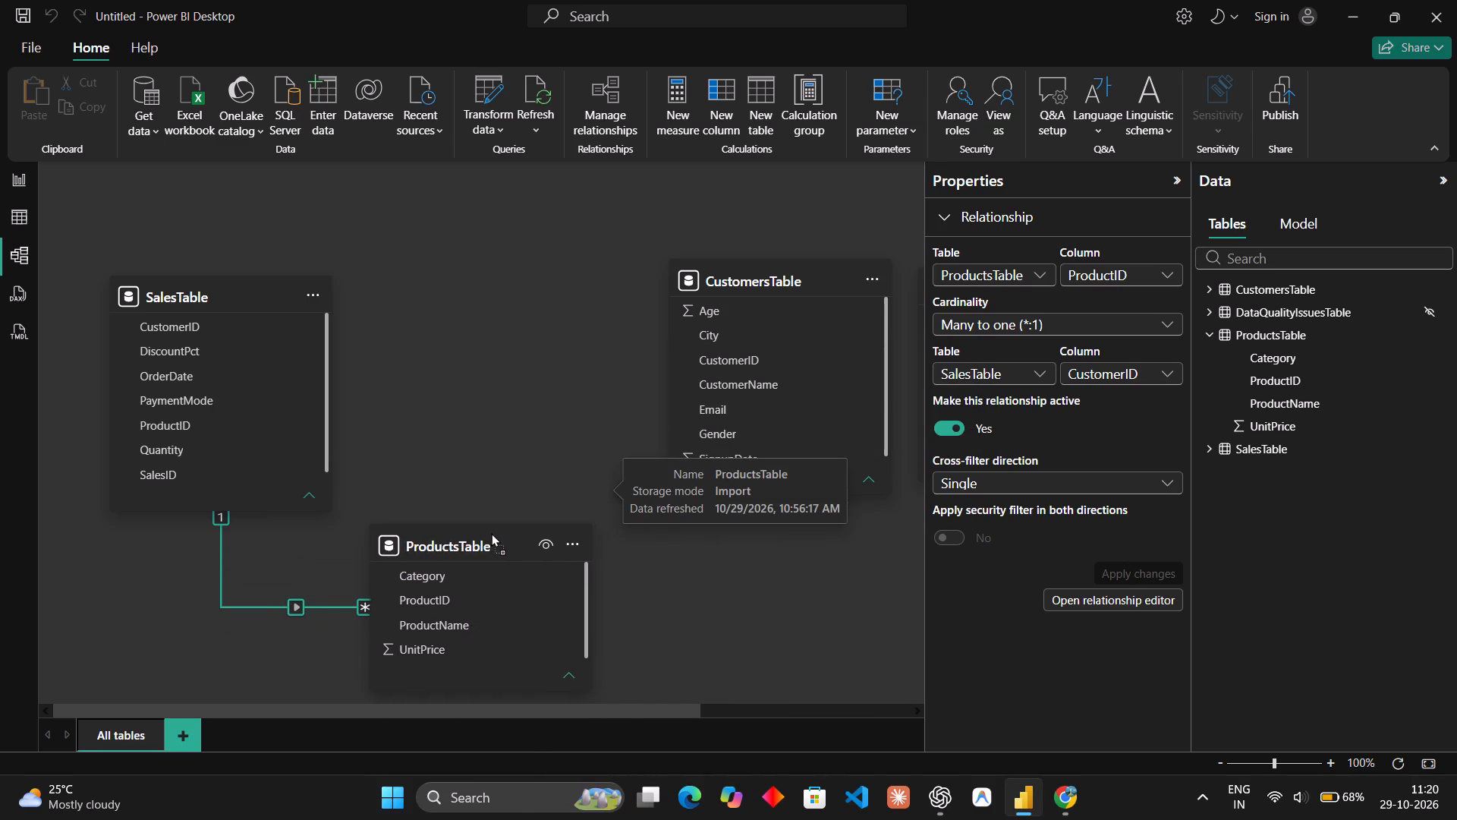
{"action": "left_click_drag", "start_coordinate": [491, 533], "coordinate": [486, 530]}
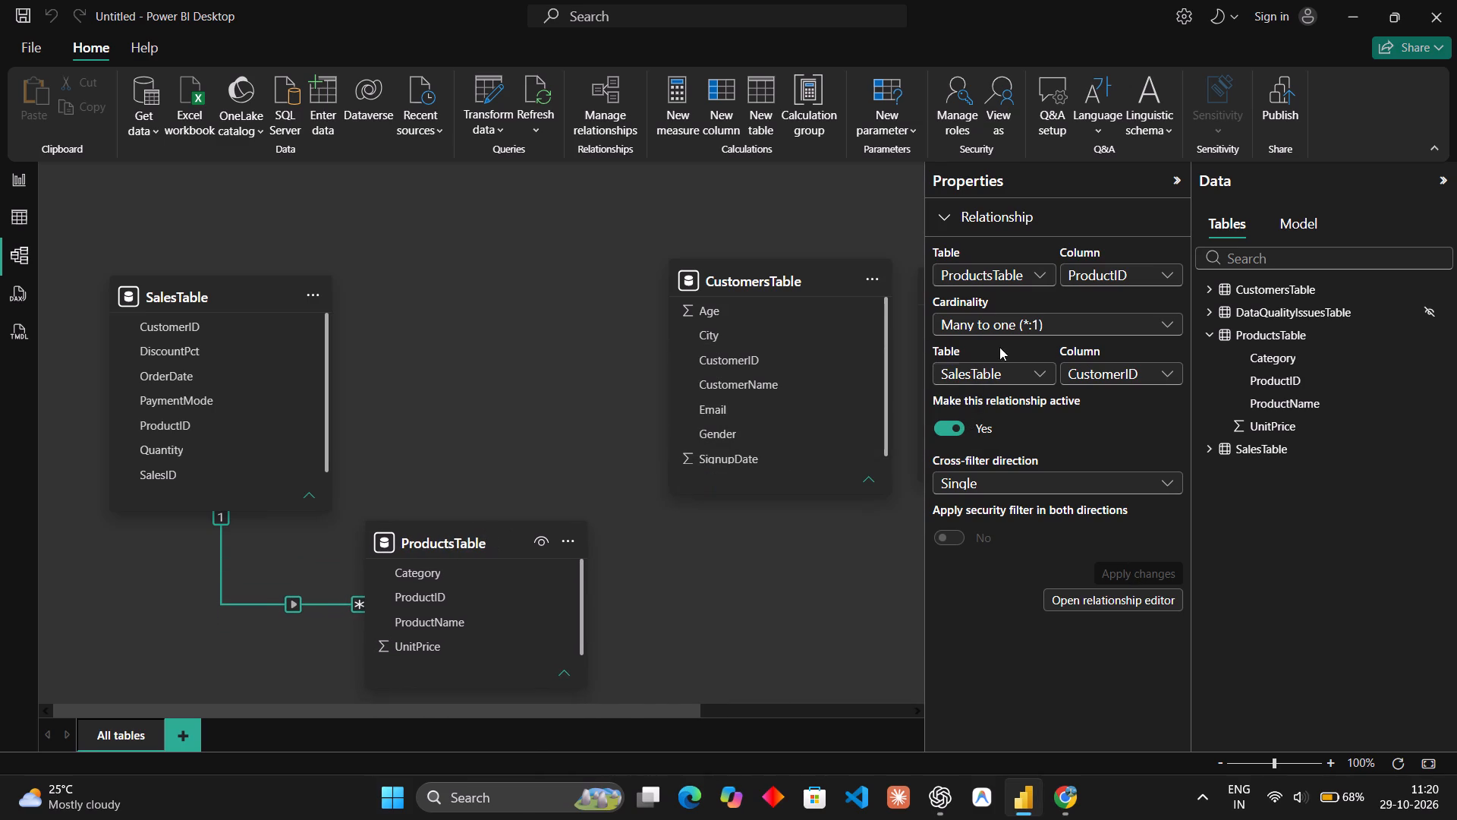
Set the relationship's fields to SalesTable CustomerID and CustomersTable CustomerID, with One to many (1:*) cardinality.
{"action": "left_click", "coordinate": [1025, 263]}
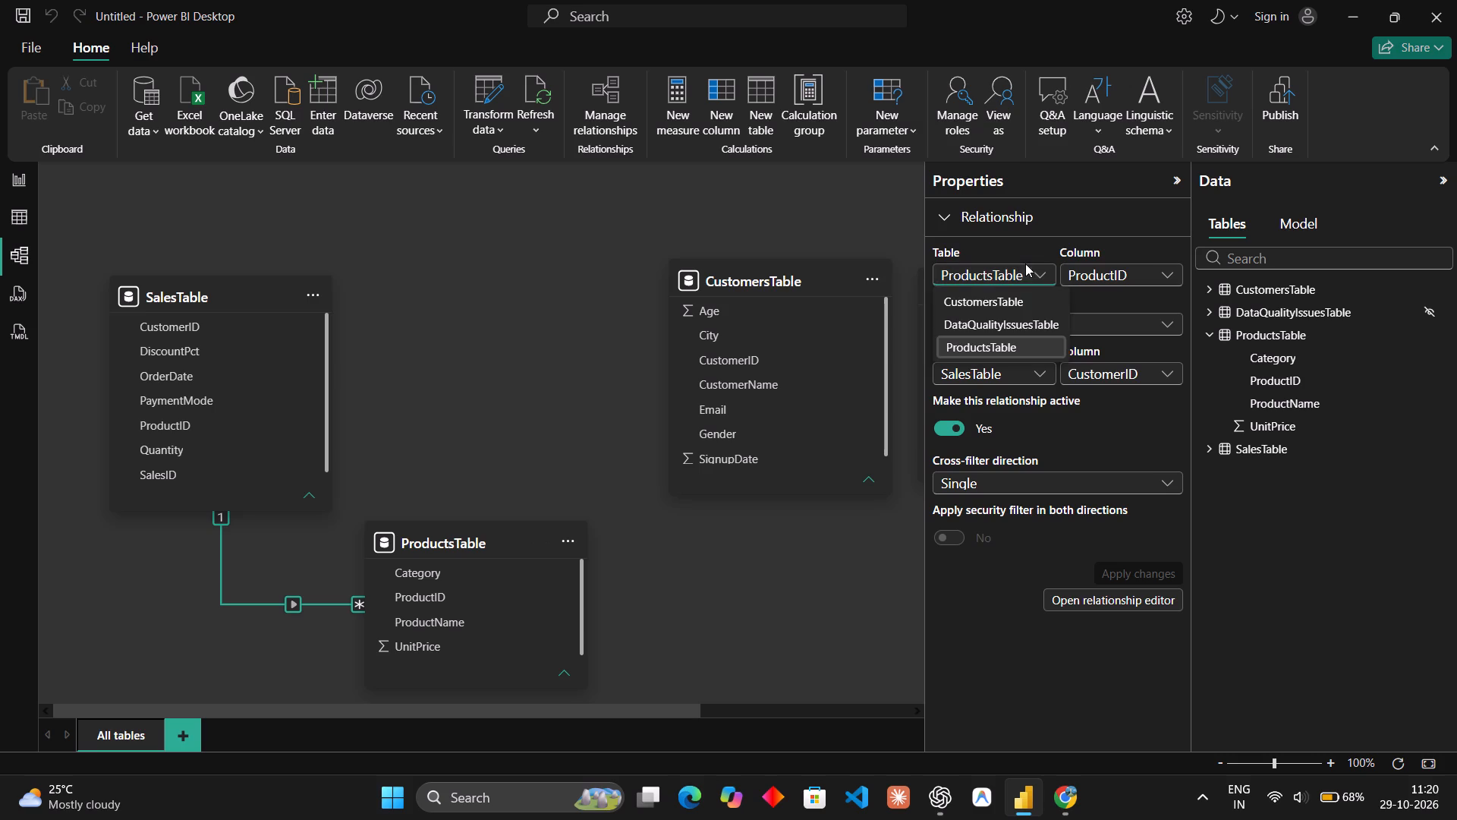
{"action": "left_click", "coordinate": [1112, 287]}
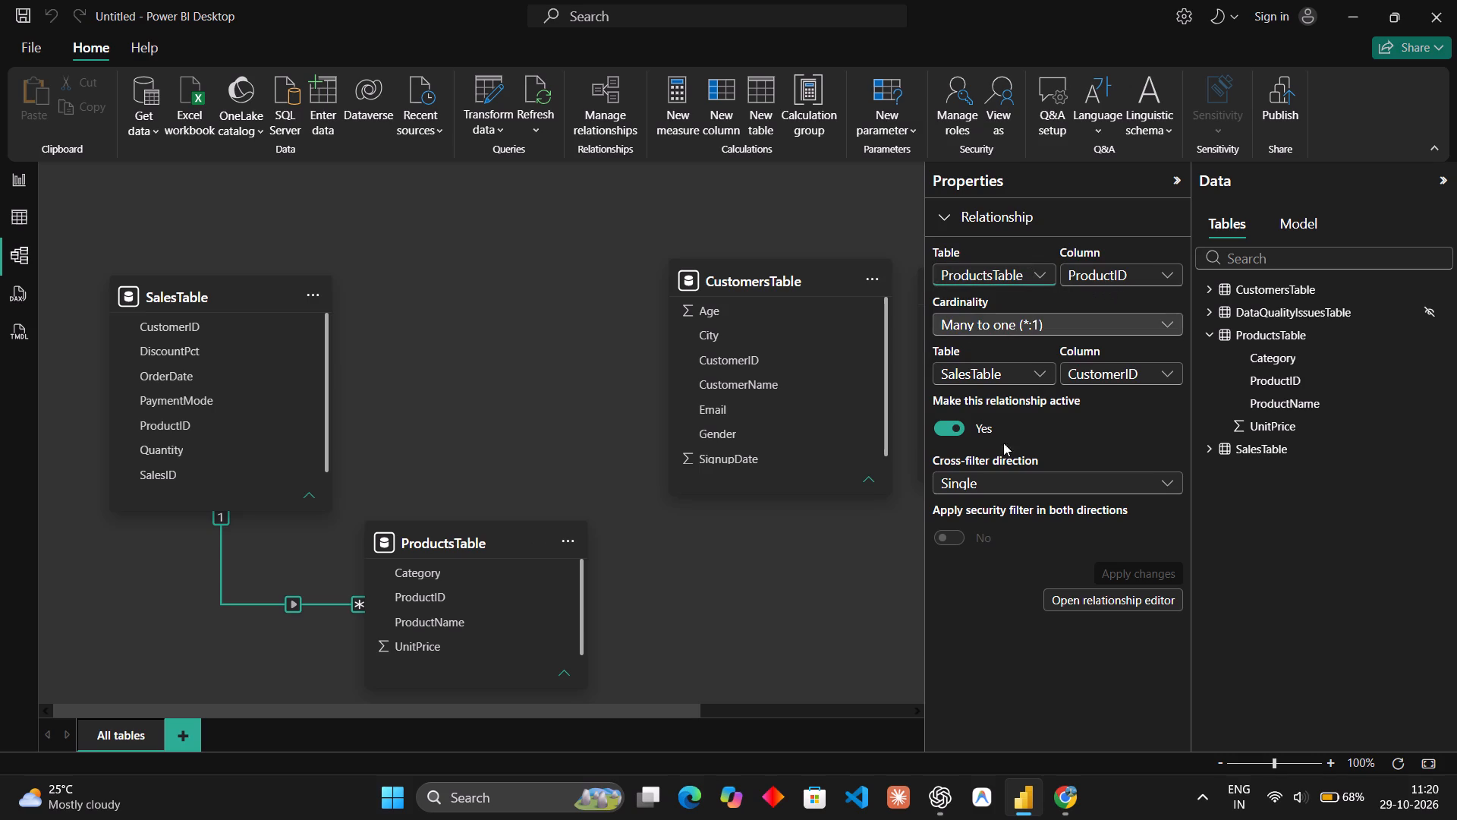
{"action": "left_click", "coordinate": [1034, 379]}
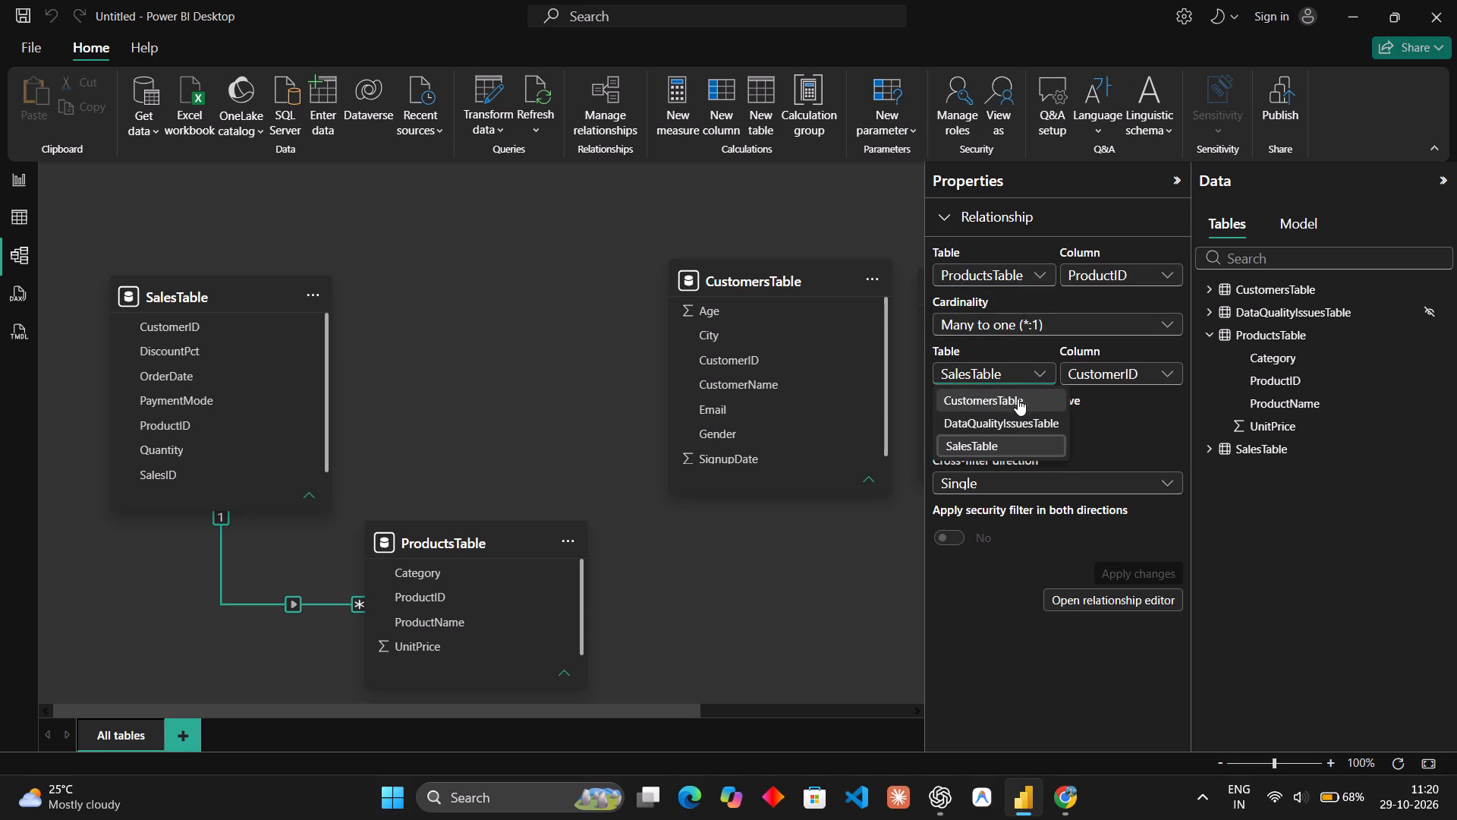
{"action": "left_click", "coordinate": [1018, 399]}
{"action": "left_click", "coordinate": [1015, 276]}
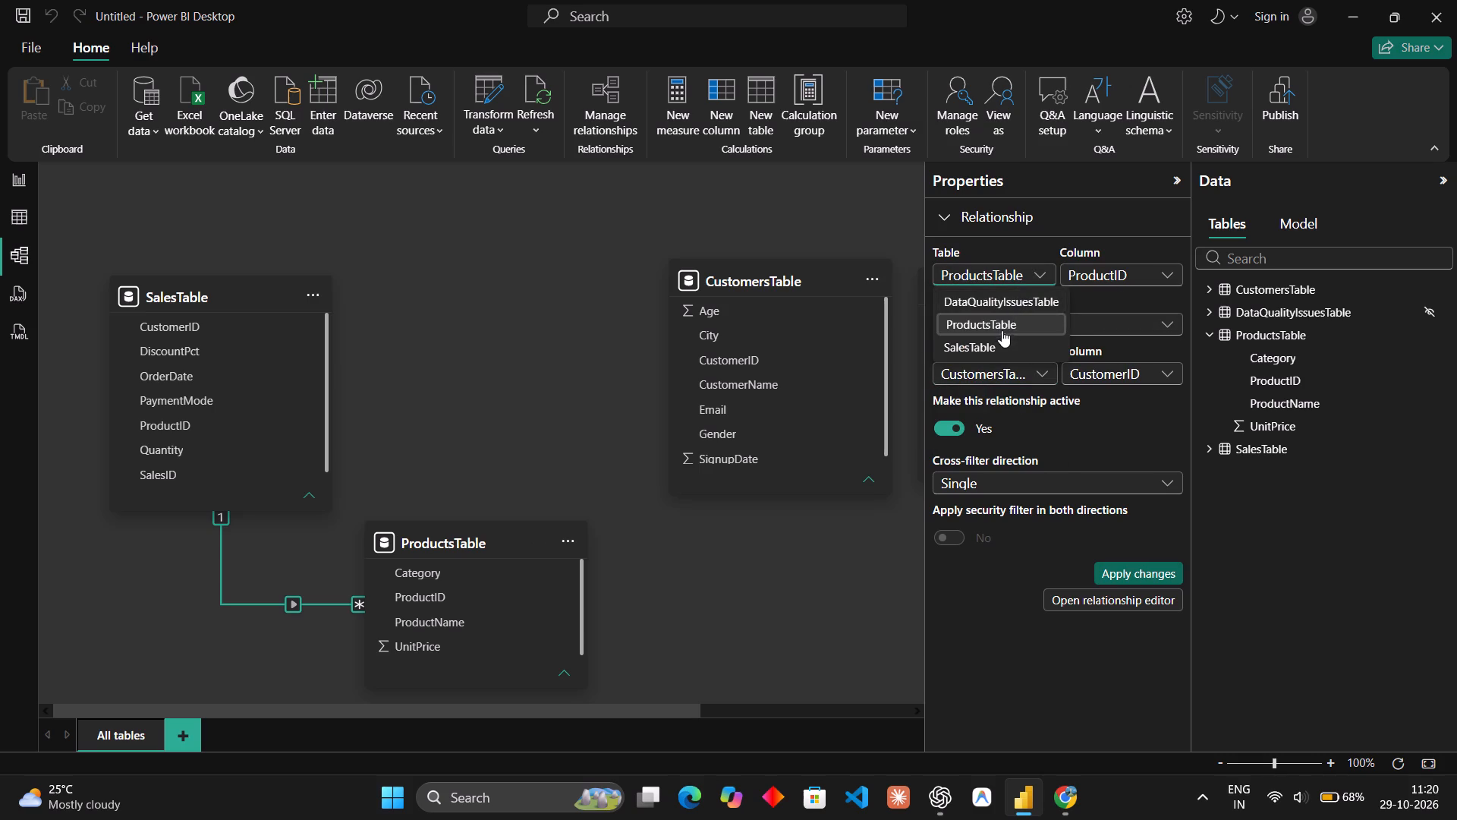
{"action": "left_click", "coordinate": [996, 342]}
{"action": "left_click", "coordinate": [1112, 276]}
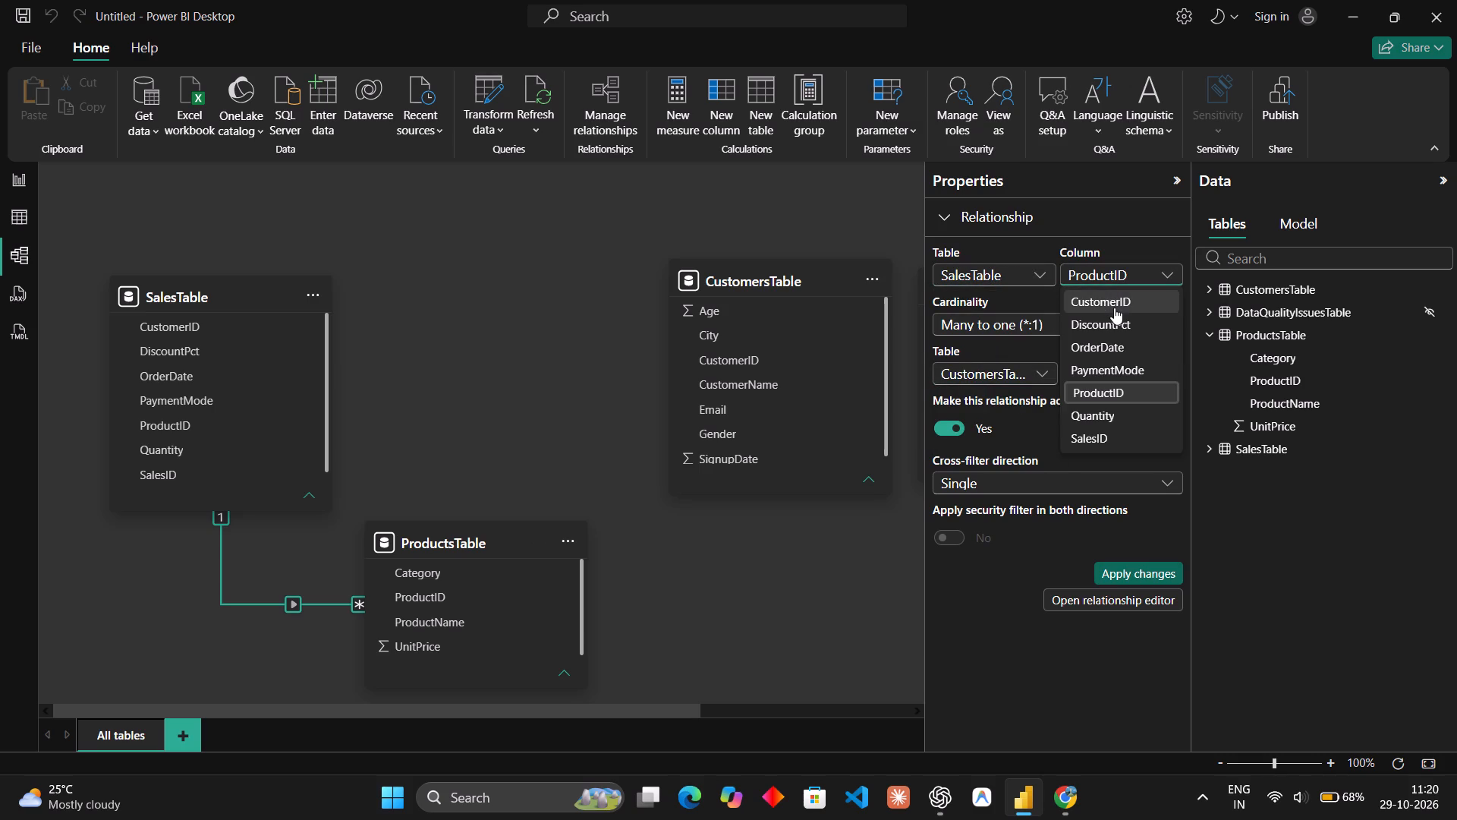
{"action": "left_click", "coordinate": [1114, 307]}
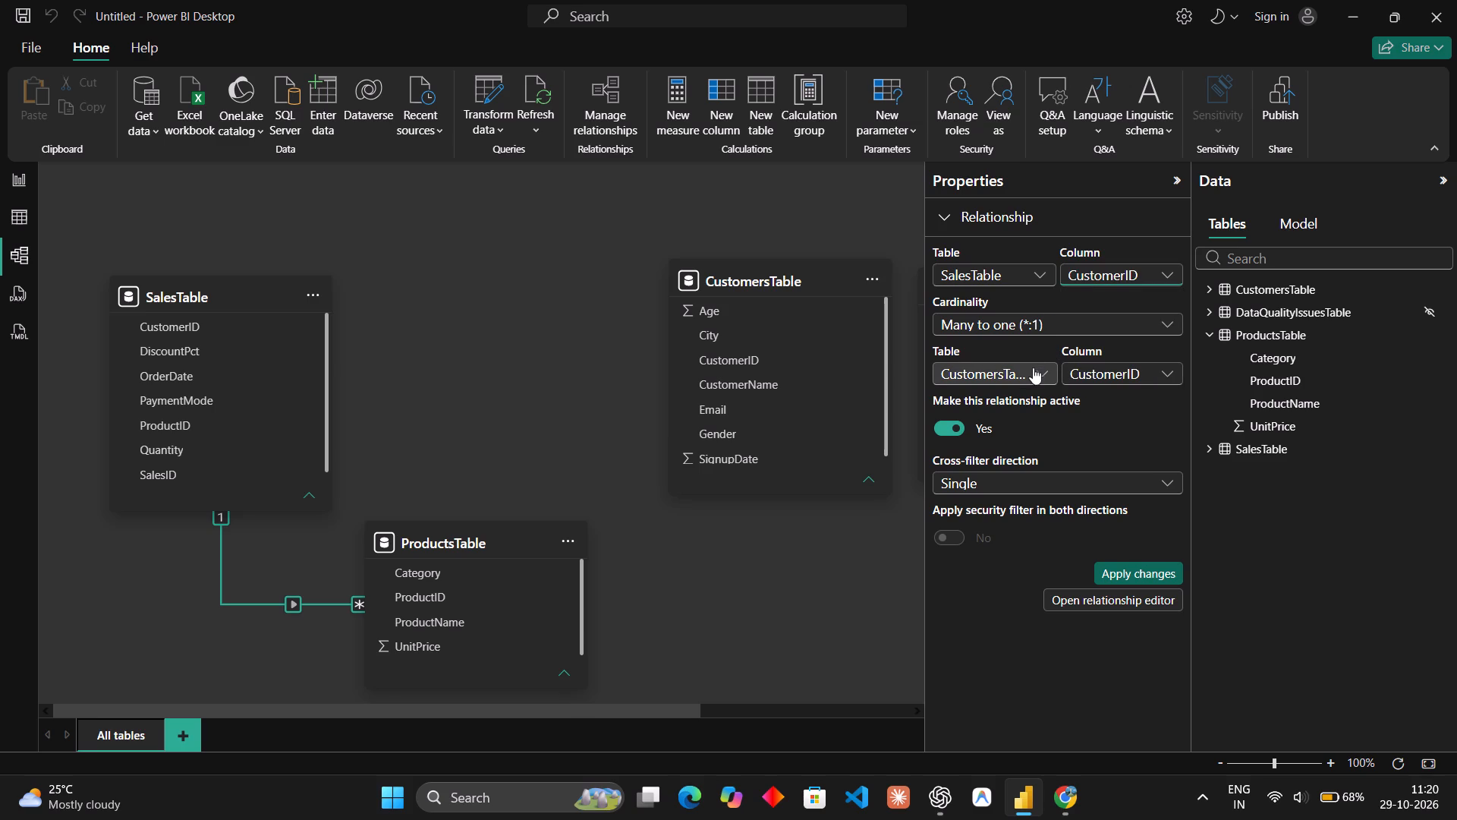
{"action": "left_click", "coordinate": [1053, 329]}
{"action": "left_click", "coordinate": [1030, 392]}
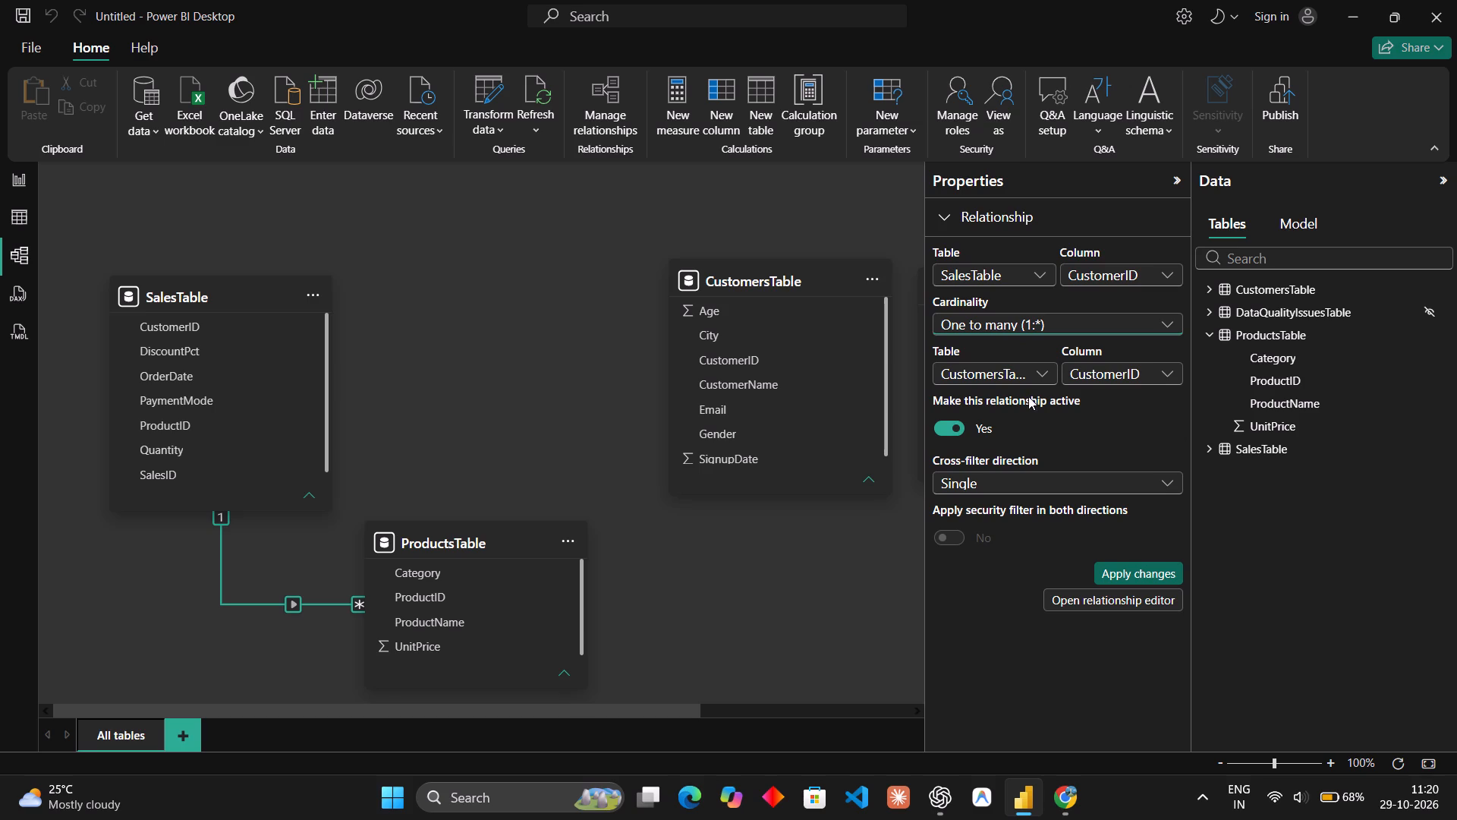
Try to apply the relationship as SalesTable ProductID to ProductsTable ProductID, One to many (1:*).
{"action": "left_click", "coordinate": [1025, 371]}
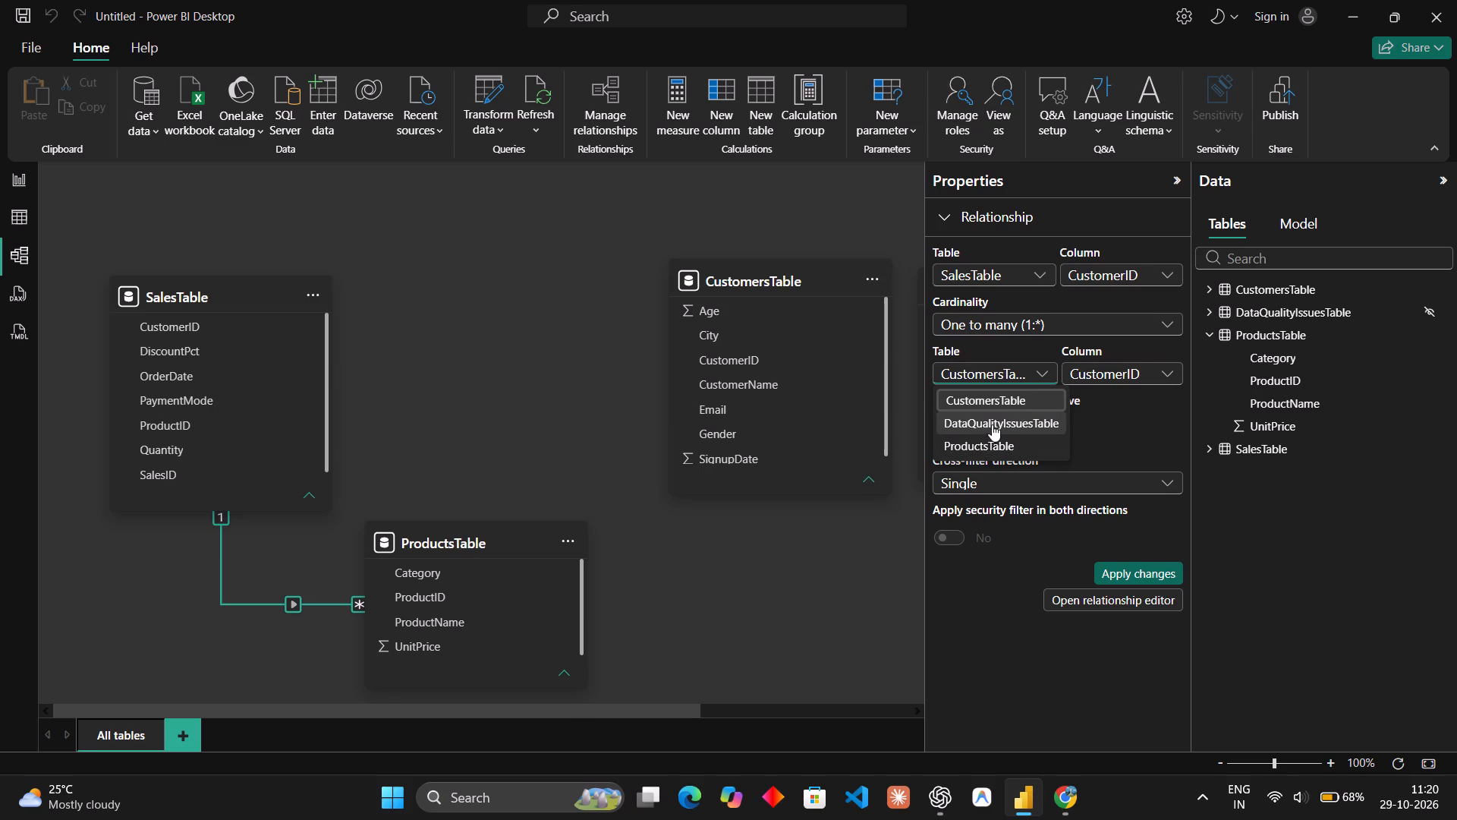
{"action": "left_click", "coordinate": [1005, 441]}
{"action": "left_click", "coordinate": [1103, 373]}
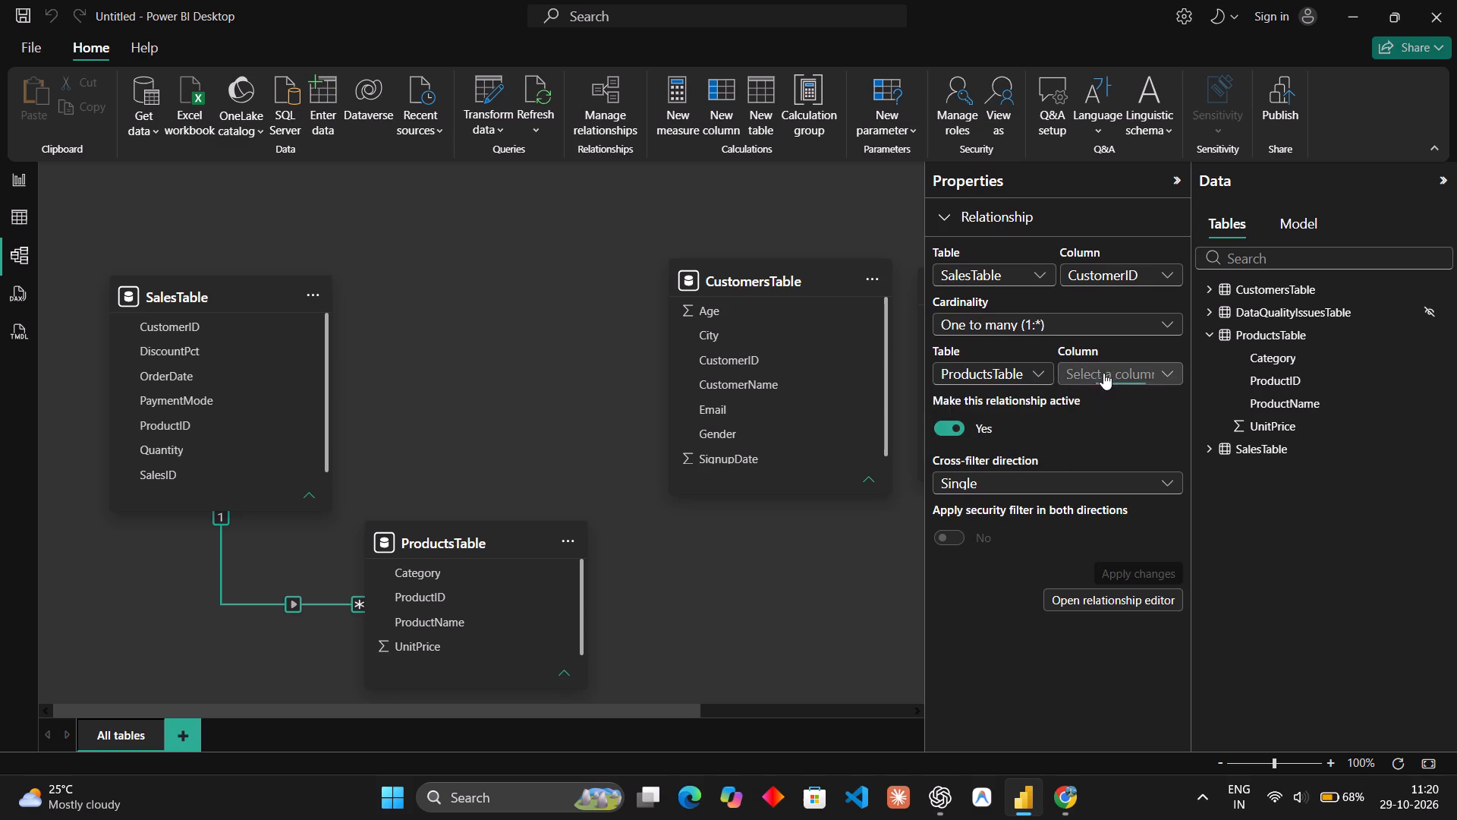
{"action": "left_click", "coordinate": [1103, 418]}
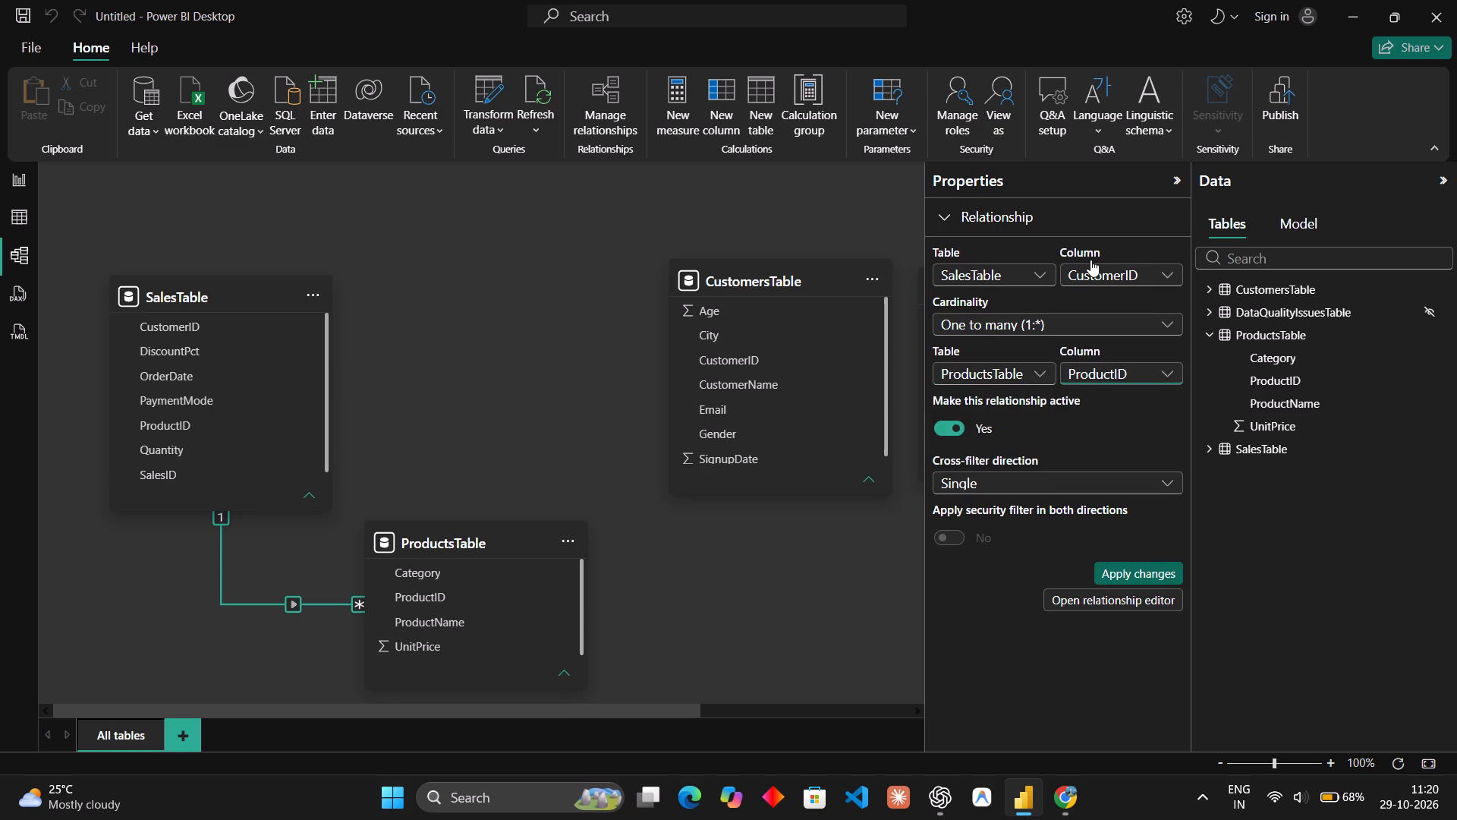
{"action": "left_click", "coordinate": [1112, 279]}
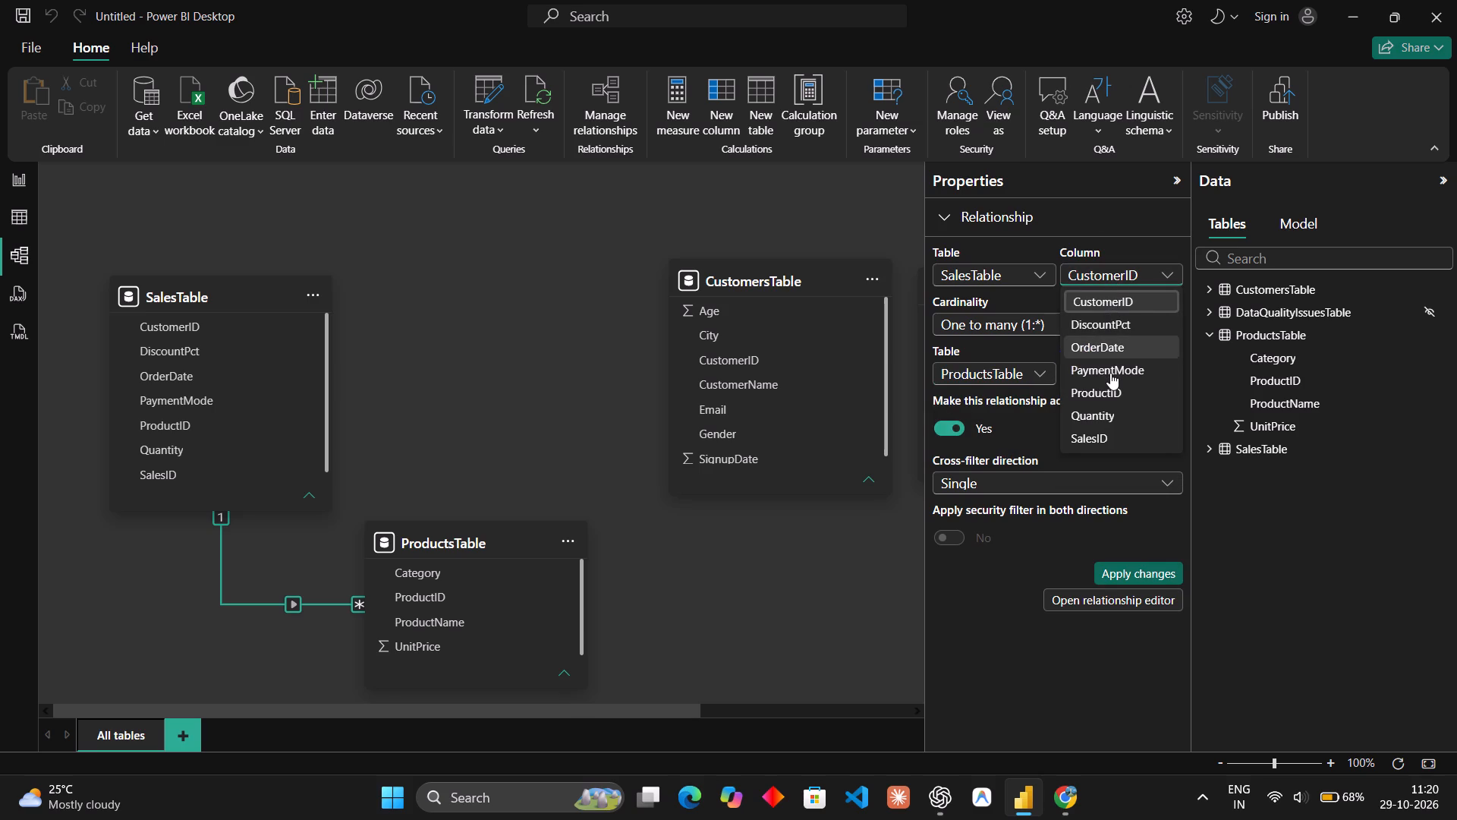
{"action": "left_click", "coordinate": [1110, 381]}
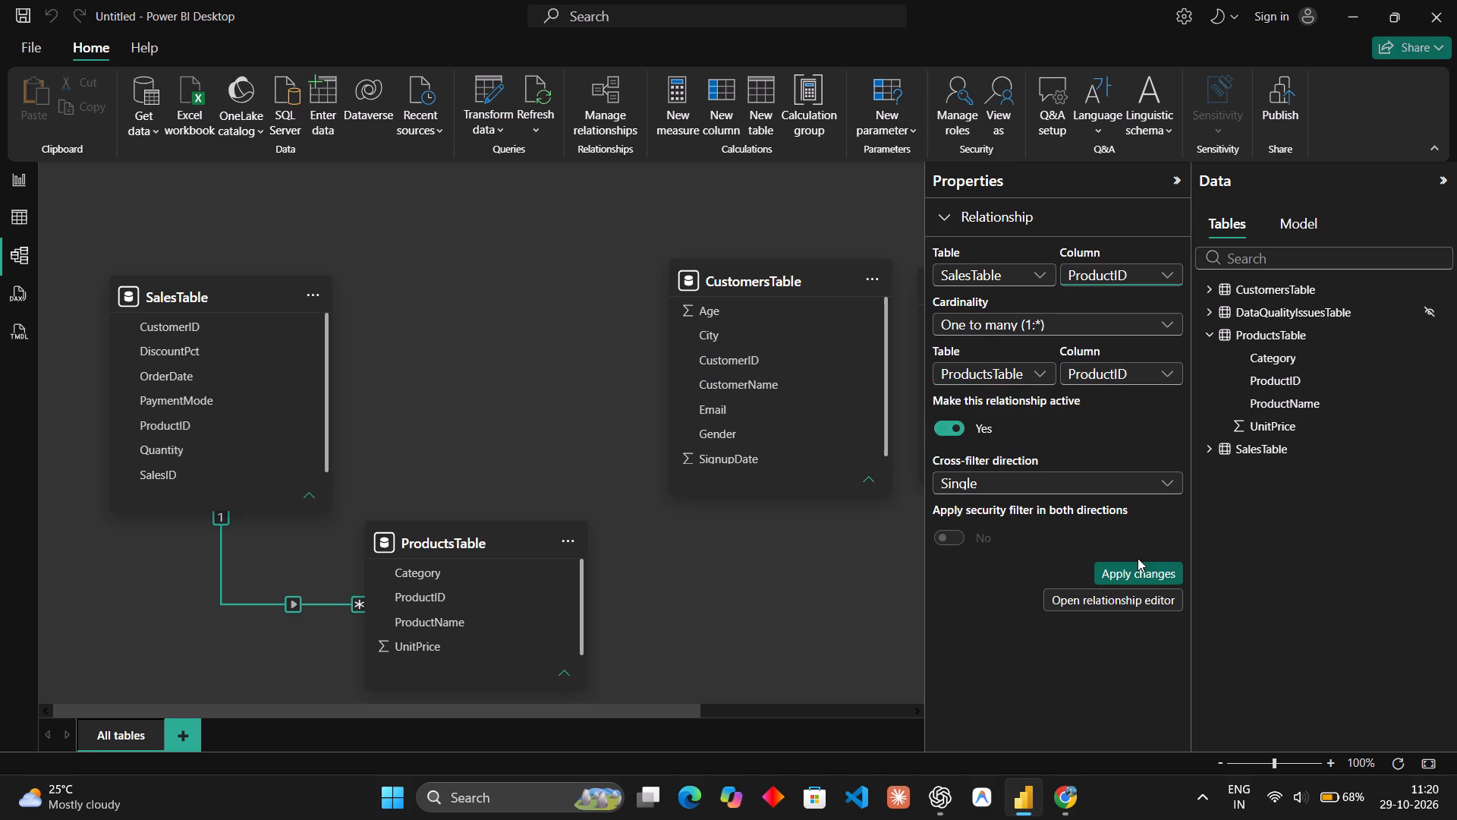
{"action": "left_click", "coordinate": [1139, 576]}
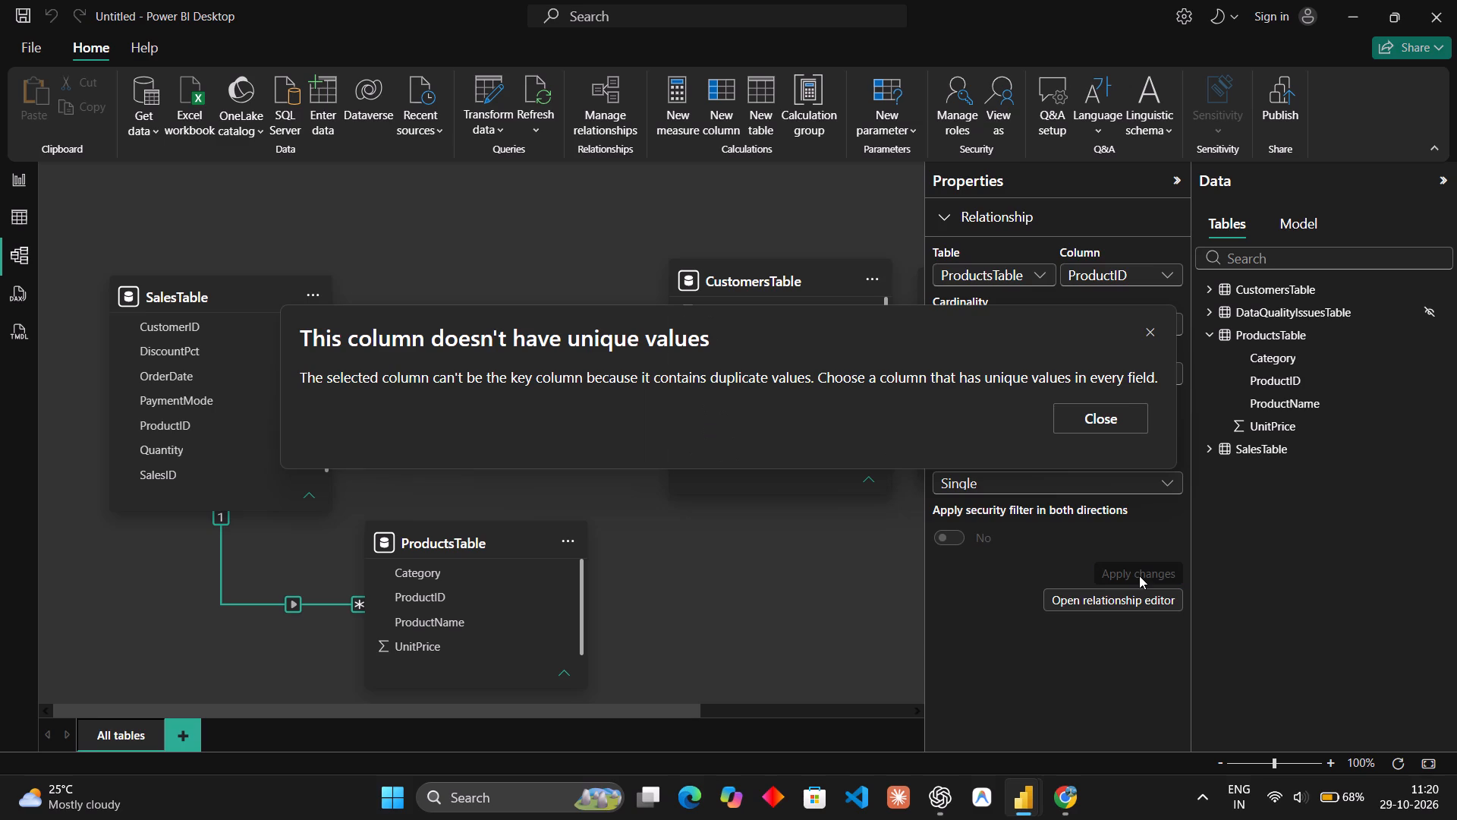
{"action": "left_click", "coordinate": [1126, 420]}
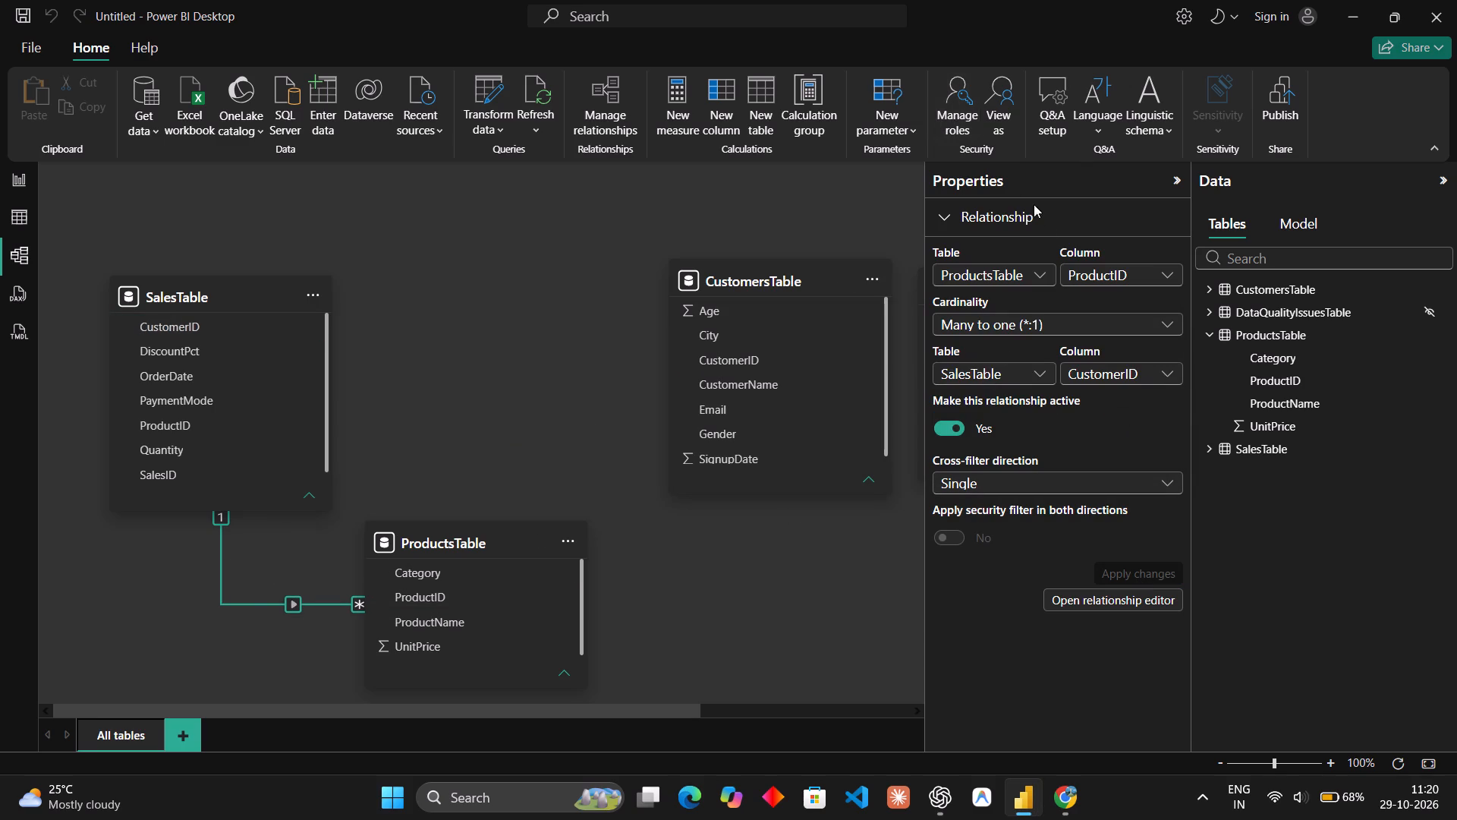
Set the cardinality of the ProductsTable–SalesTable relationship to One to many (1:*).
{"action": "left_click", "coordinate": [1083, 328]}
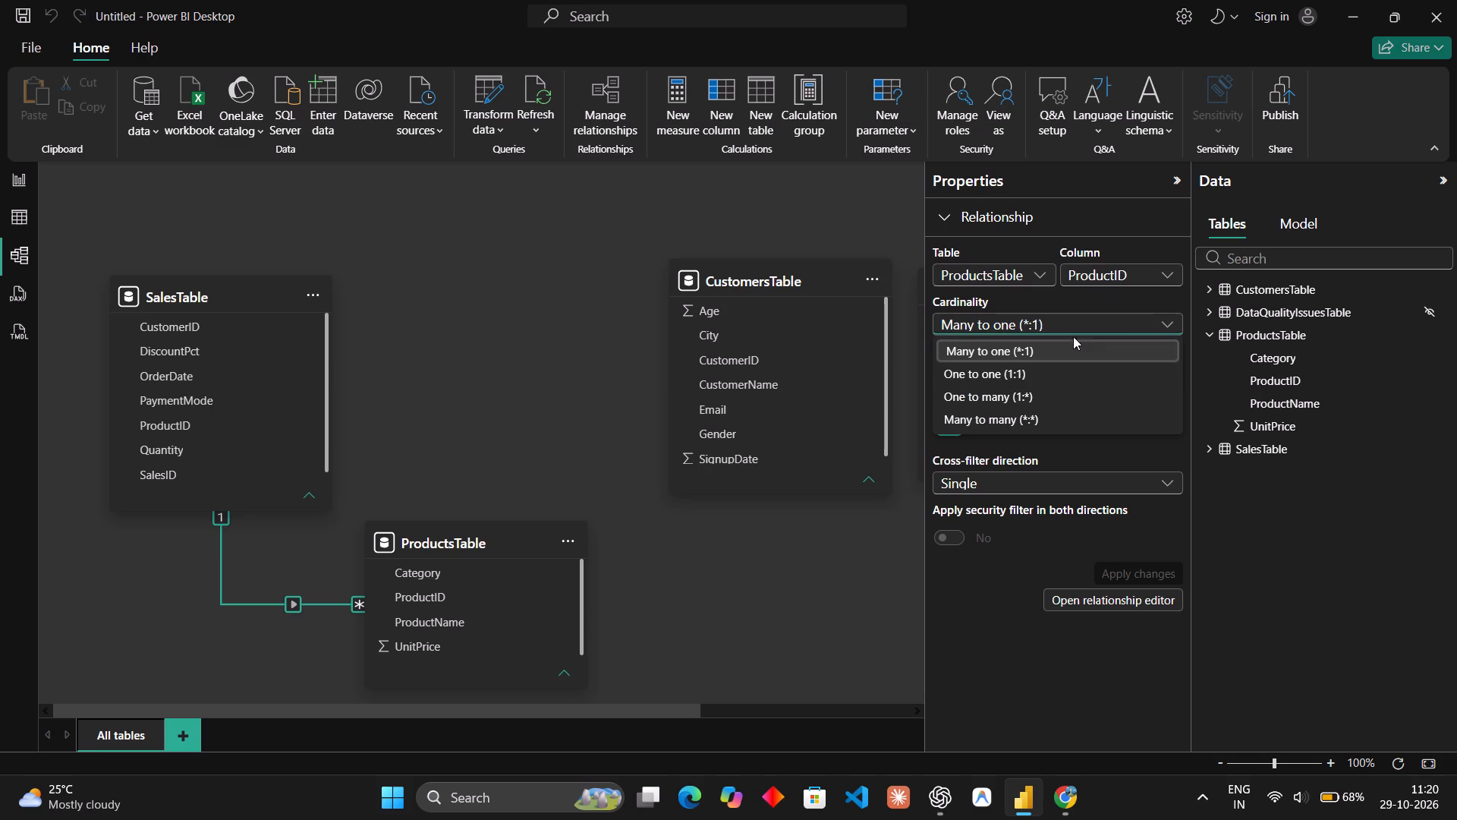
{"action": "left_click", "coordinate": [1009, 387]}
{"action": "left_click", "coordinate": [1037, 268]}
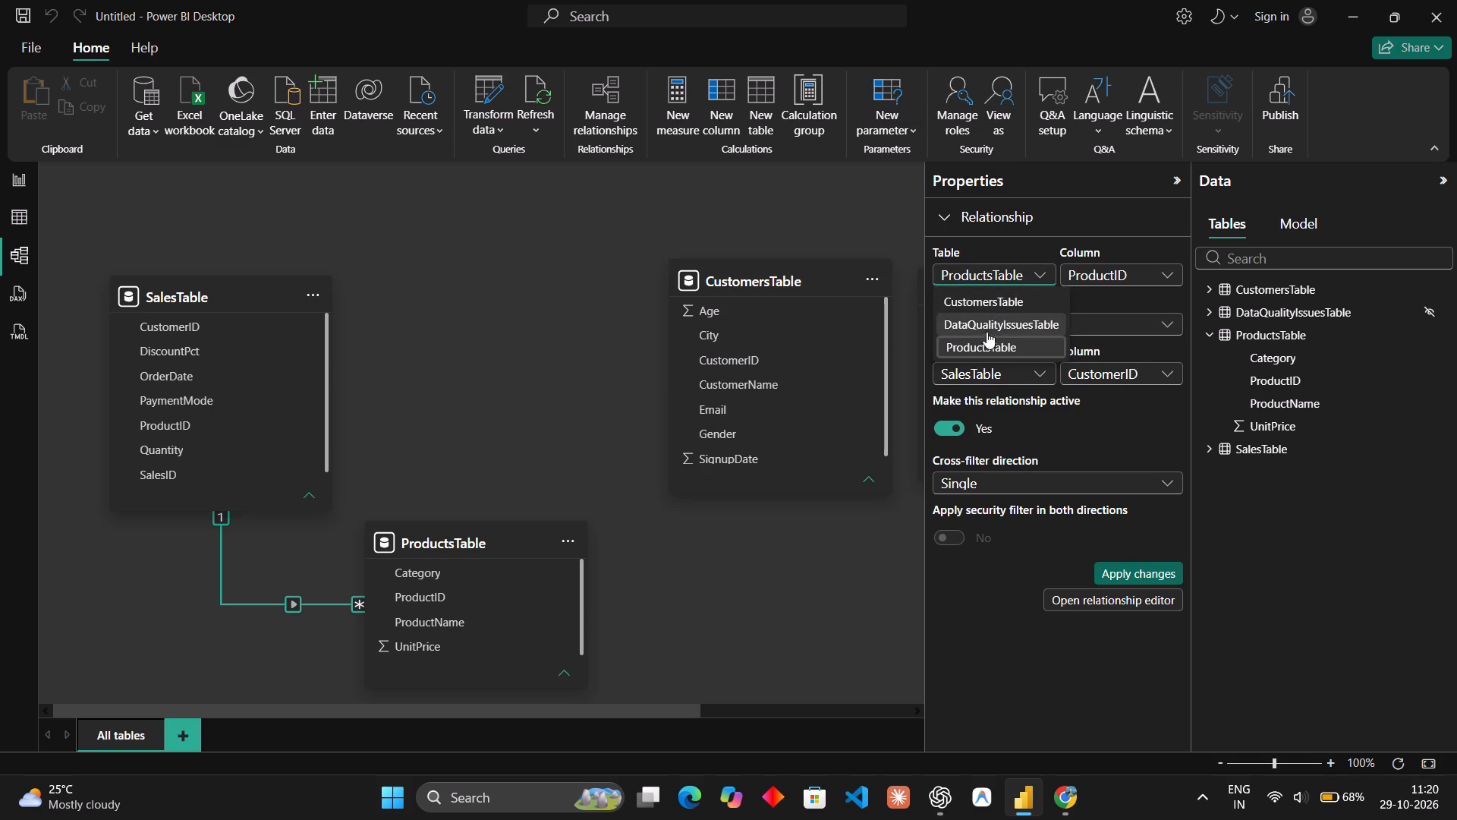
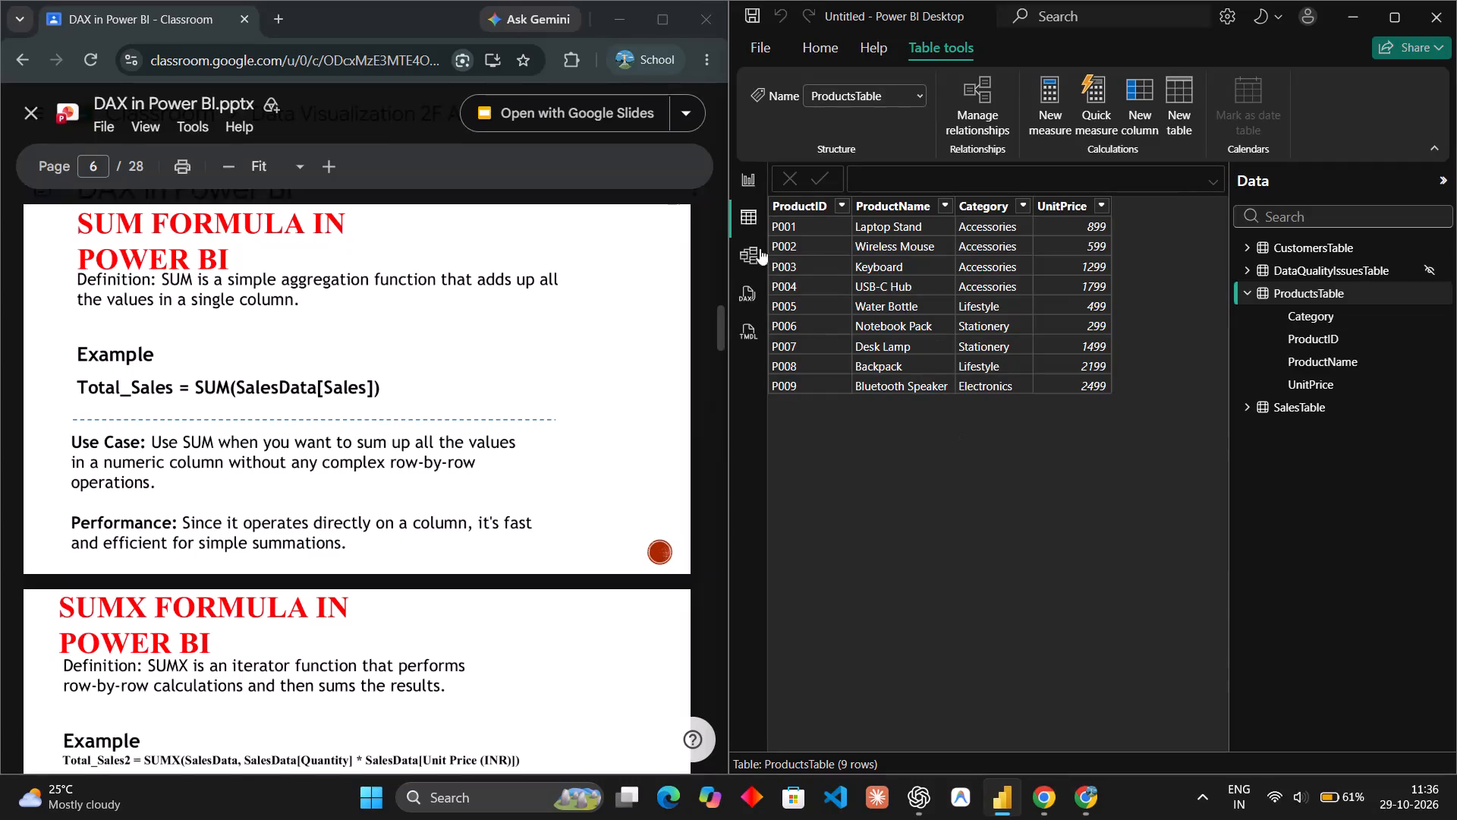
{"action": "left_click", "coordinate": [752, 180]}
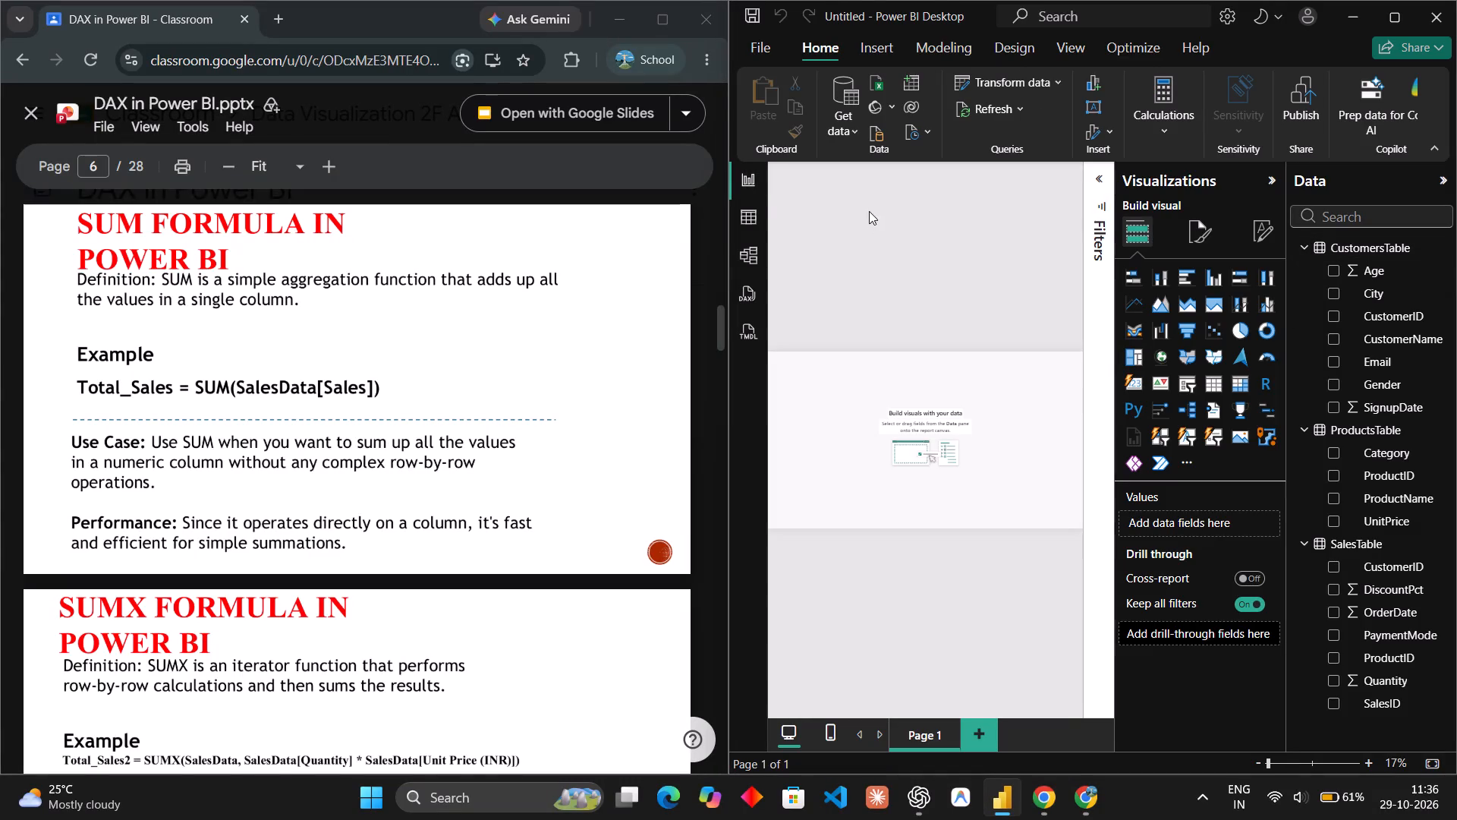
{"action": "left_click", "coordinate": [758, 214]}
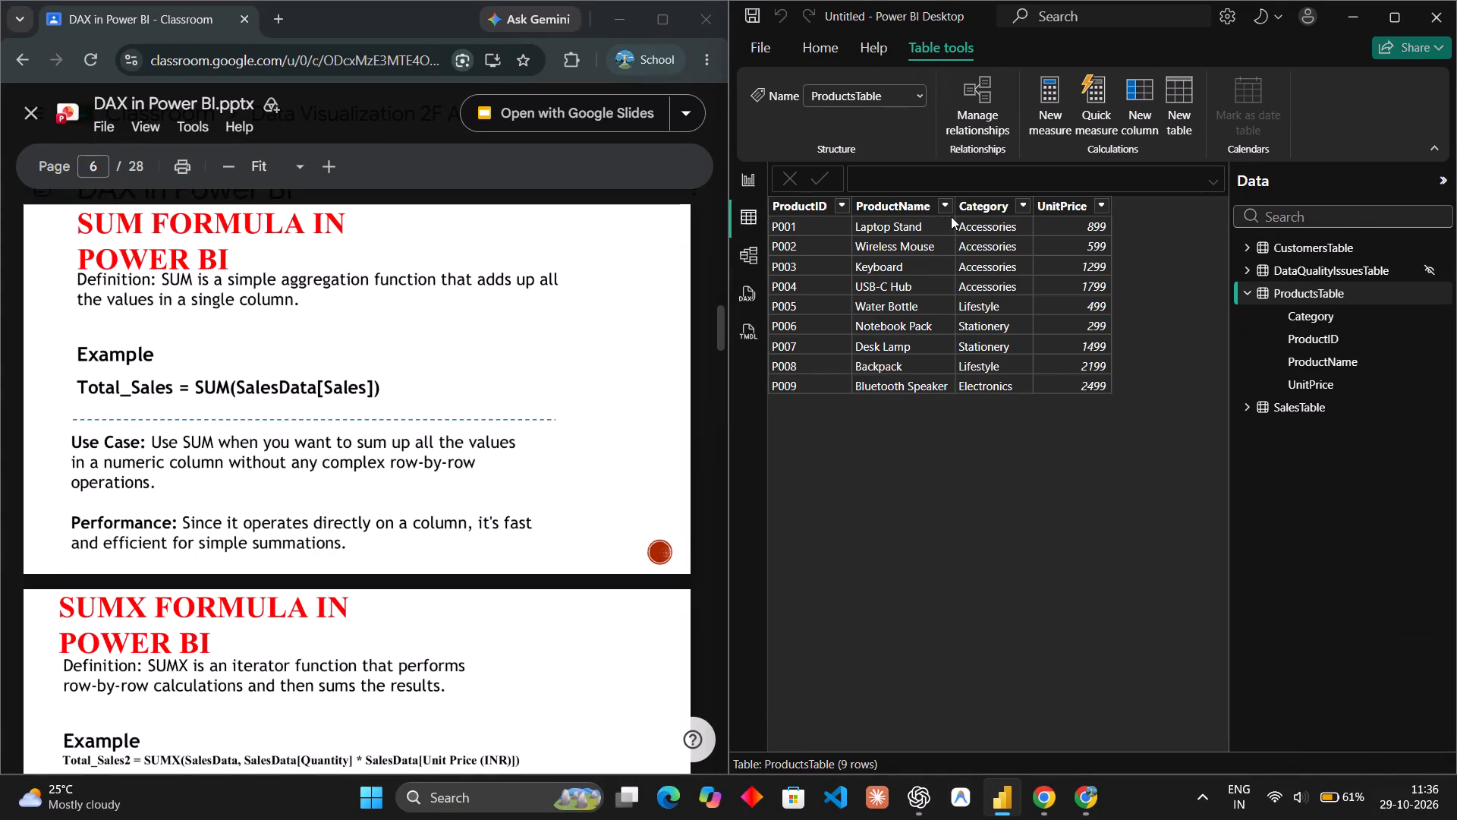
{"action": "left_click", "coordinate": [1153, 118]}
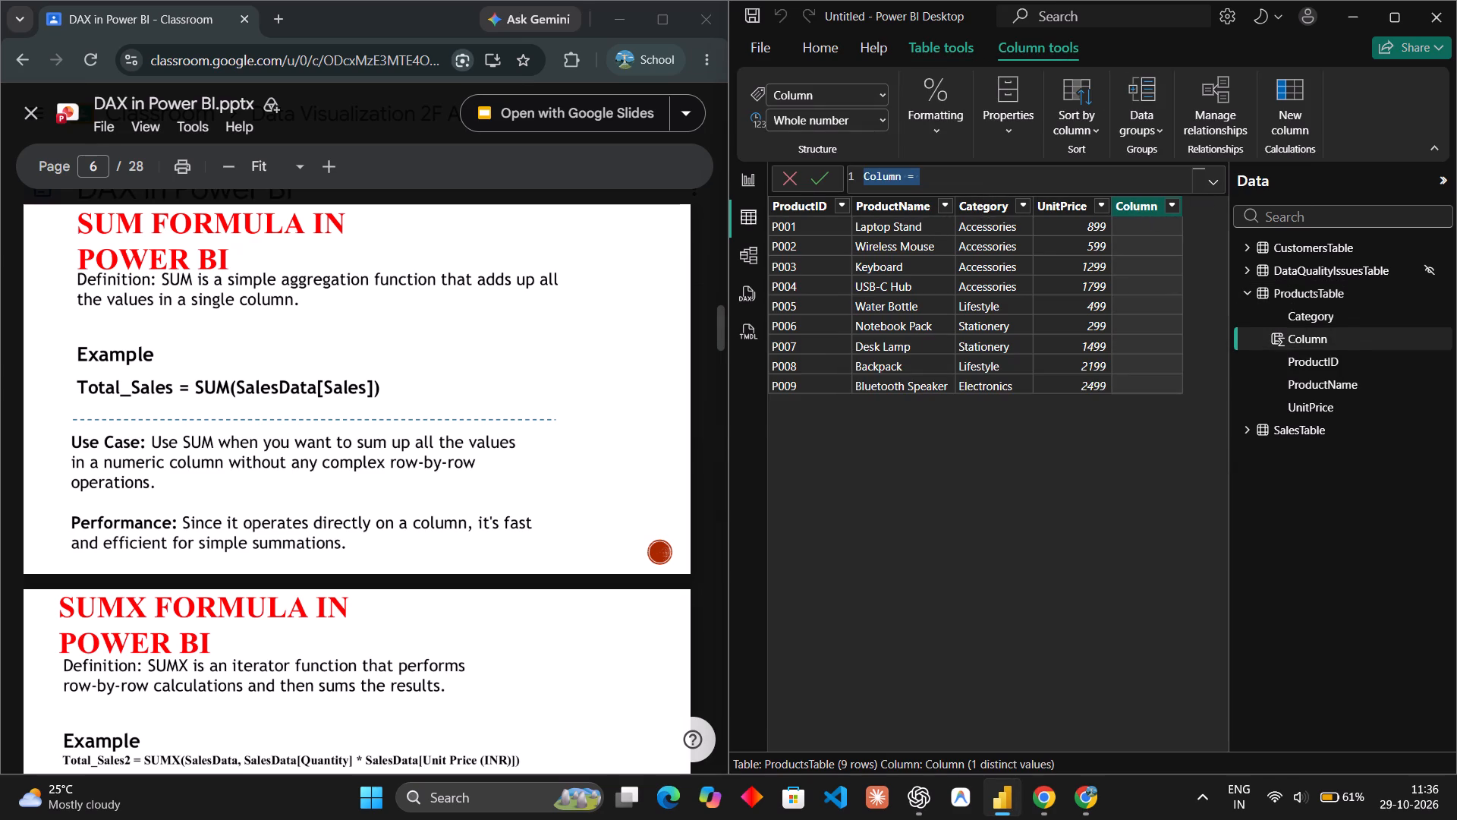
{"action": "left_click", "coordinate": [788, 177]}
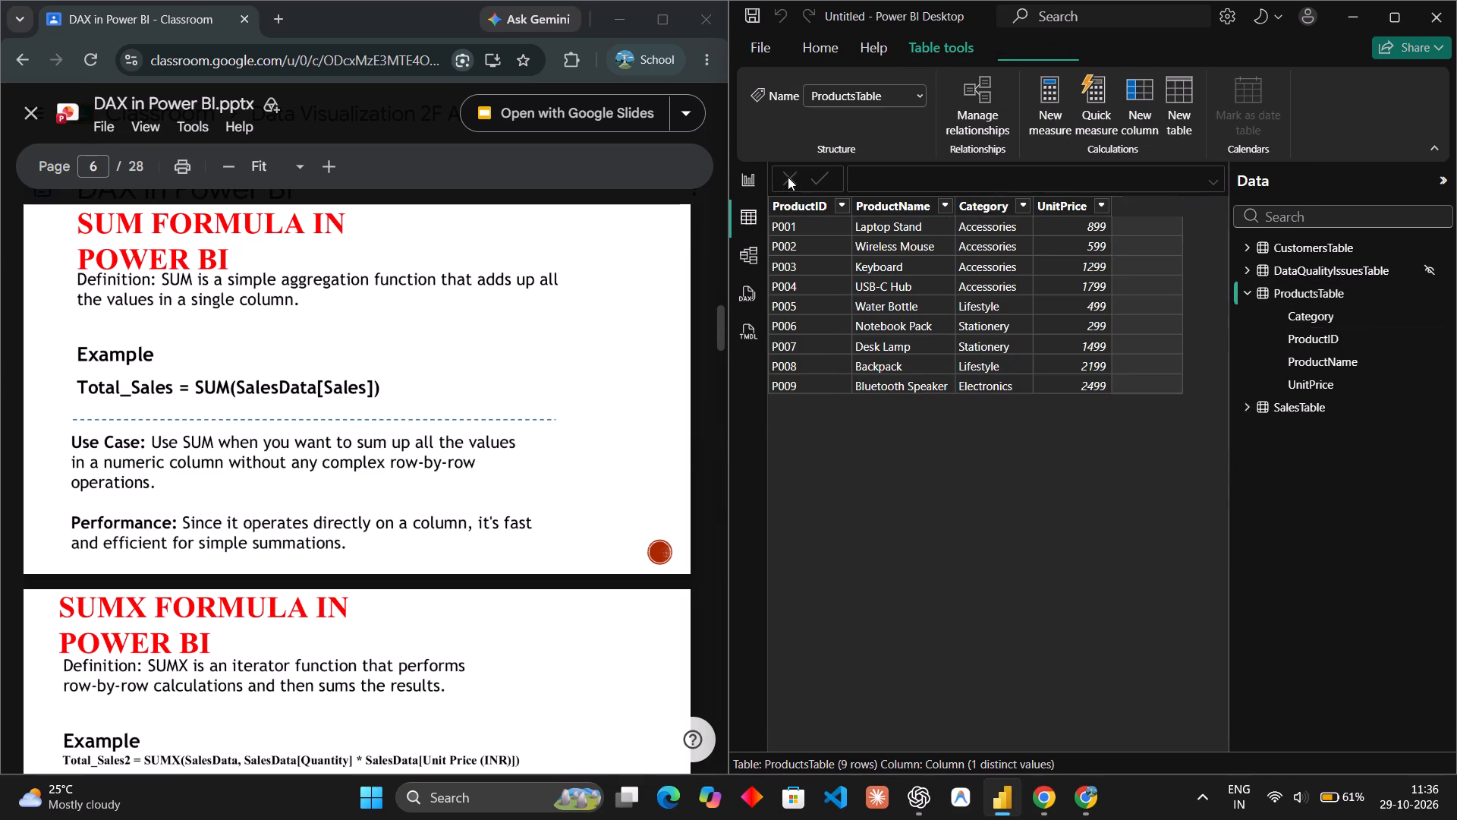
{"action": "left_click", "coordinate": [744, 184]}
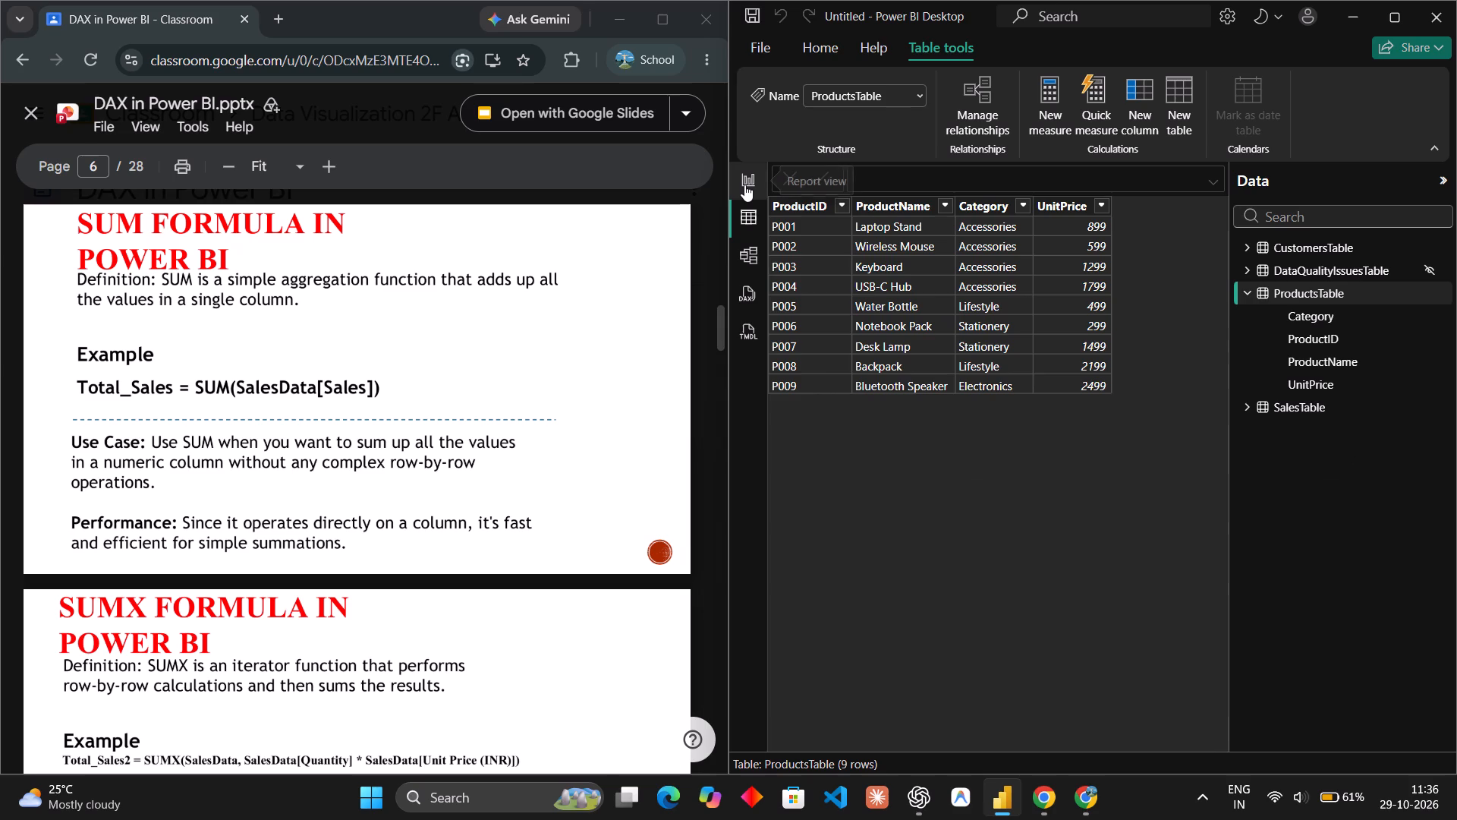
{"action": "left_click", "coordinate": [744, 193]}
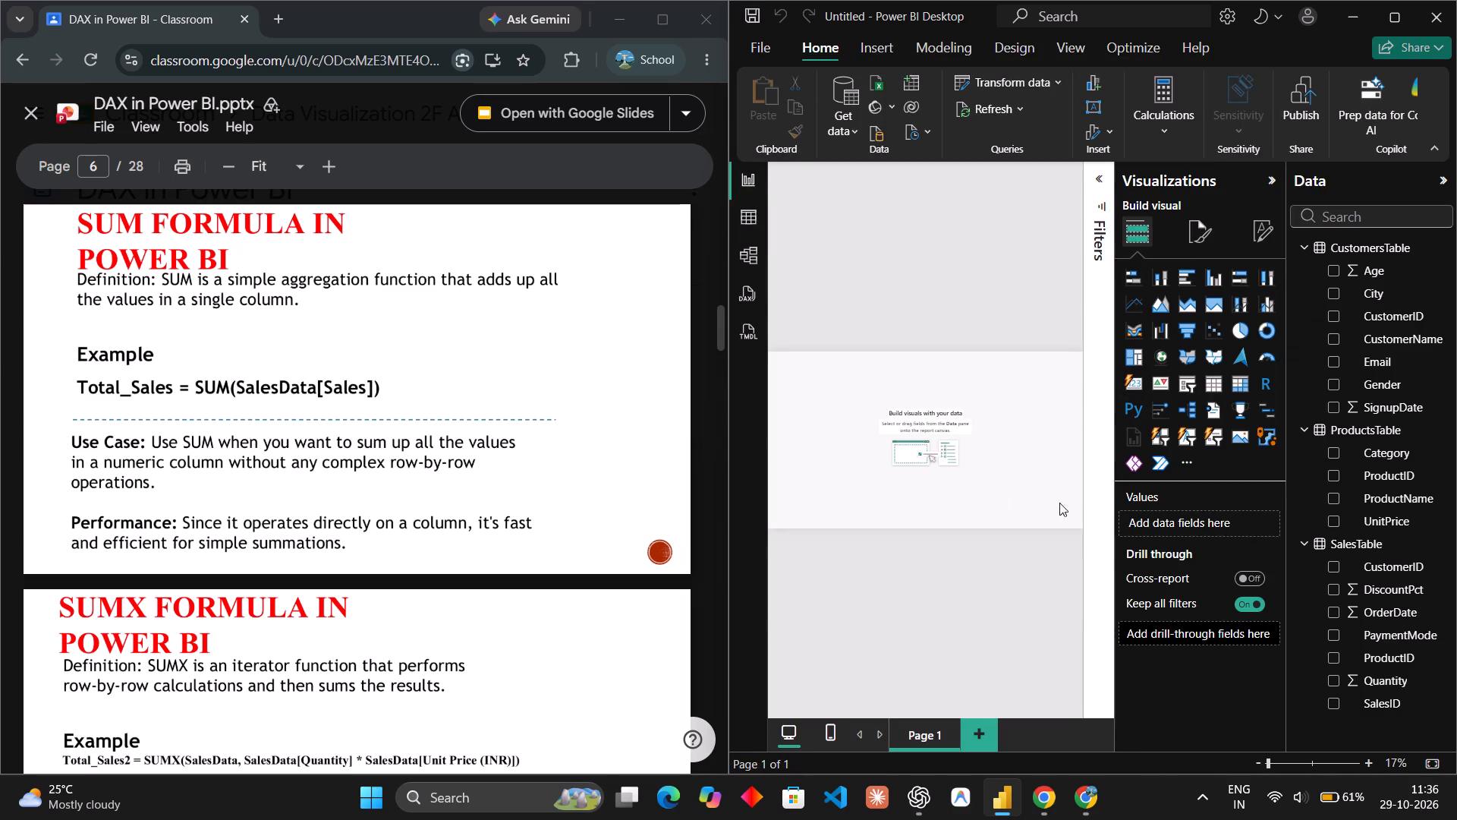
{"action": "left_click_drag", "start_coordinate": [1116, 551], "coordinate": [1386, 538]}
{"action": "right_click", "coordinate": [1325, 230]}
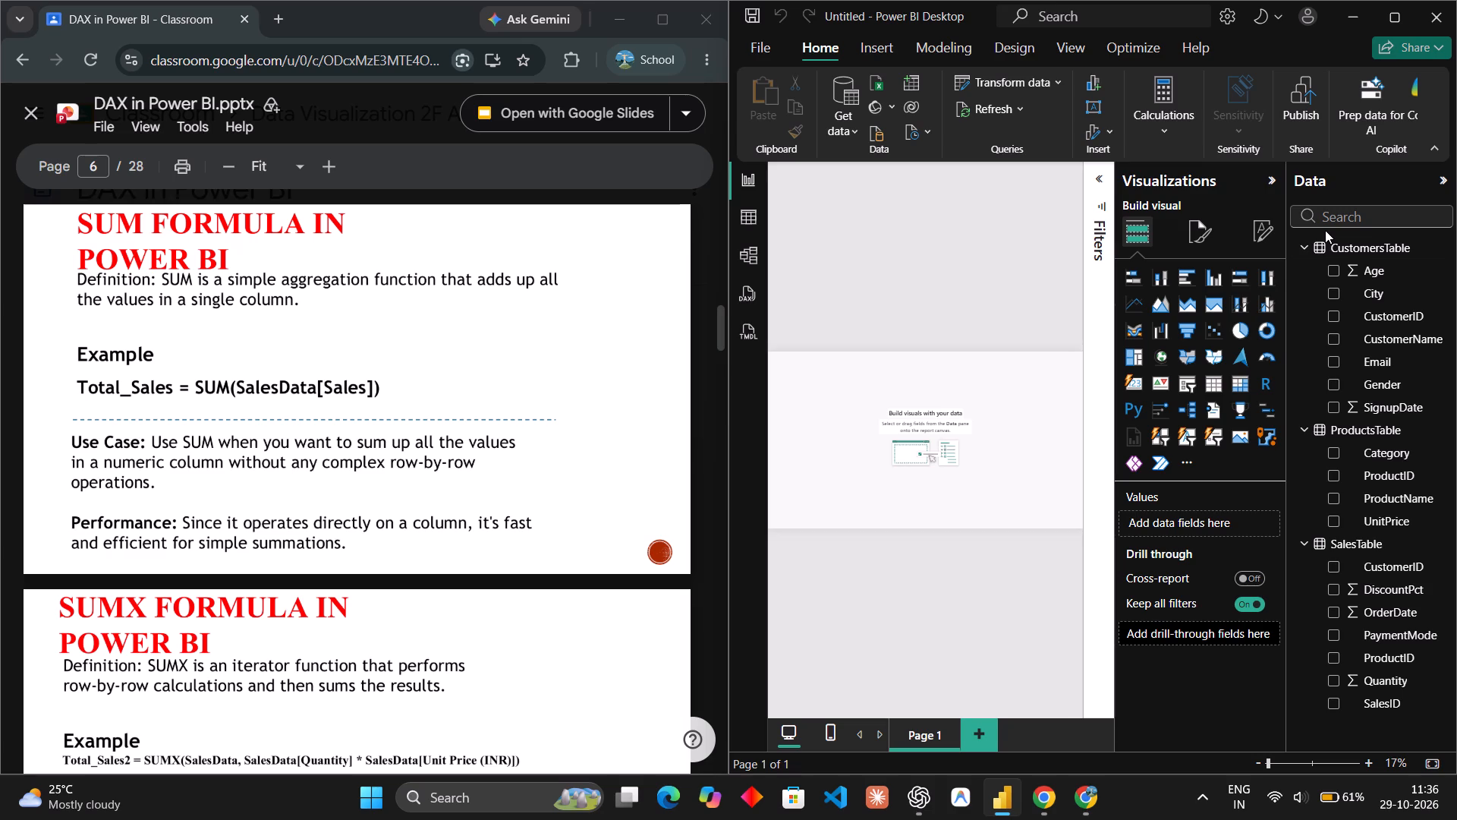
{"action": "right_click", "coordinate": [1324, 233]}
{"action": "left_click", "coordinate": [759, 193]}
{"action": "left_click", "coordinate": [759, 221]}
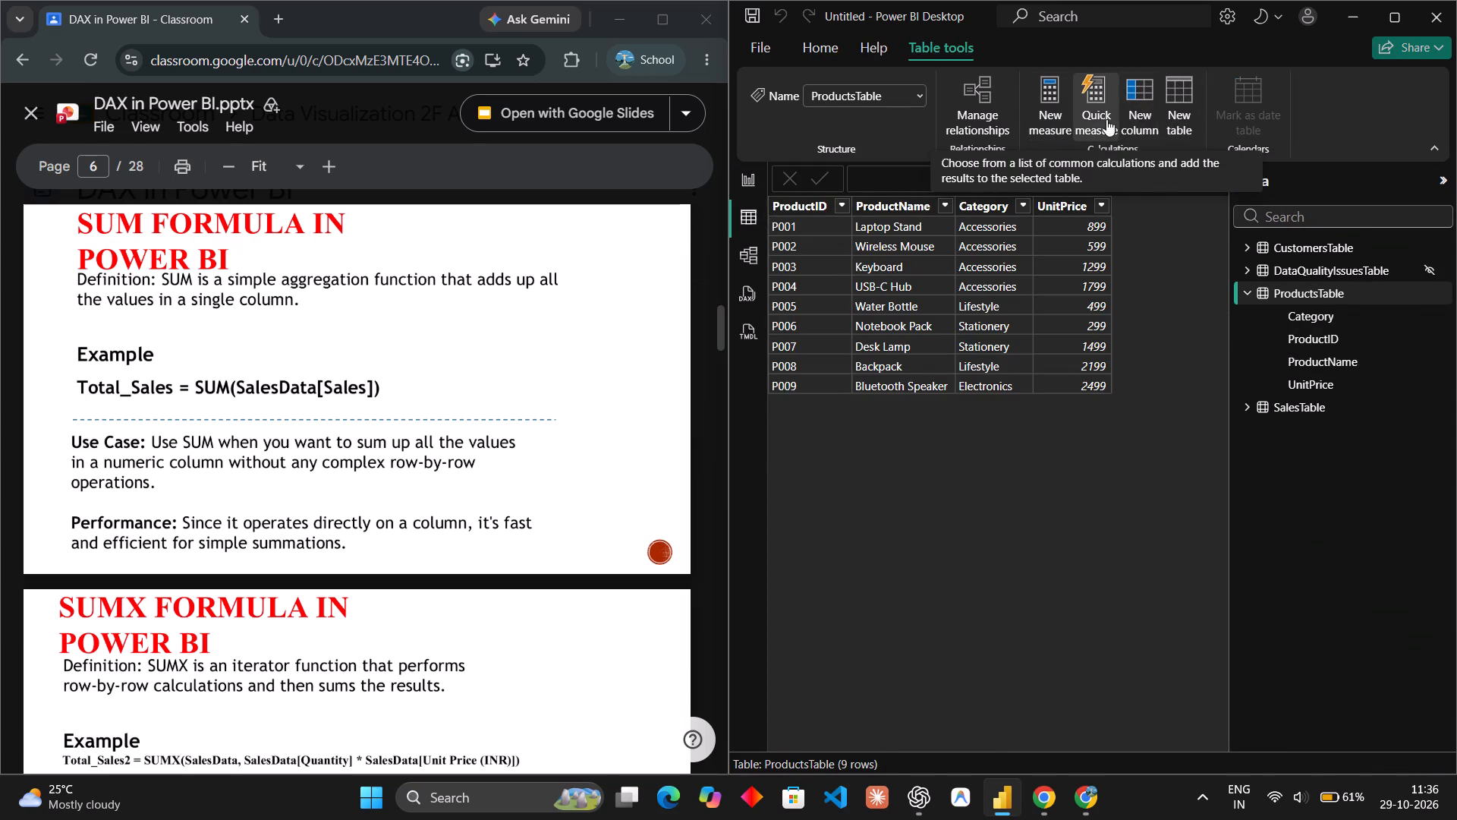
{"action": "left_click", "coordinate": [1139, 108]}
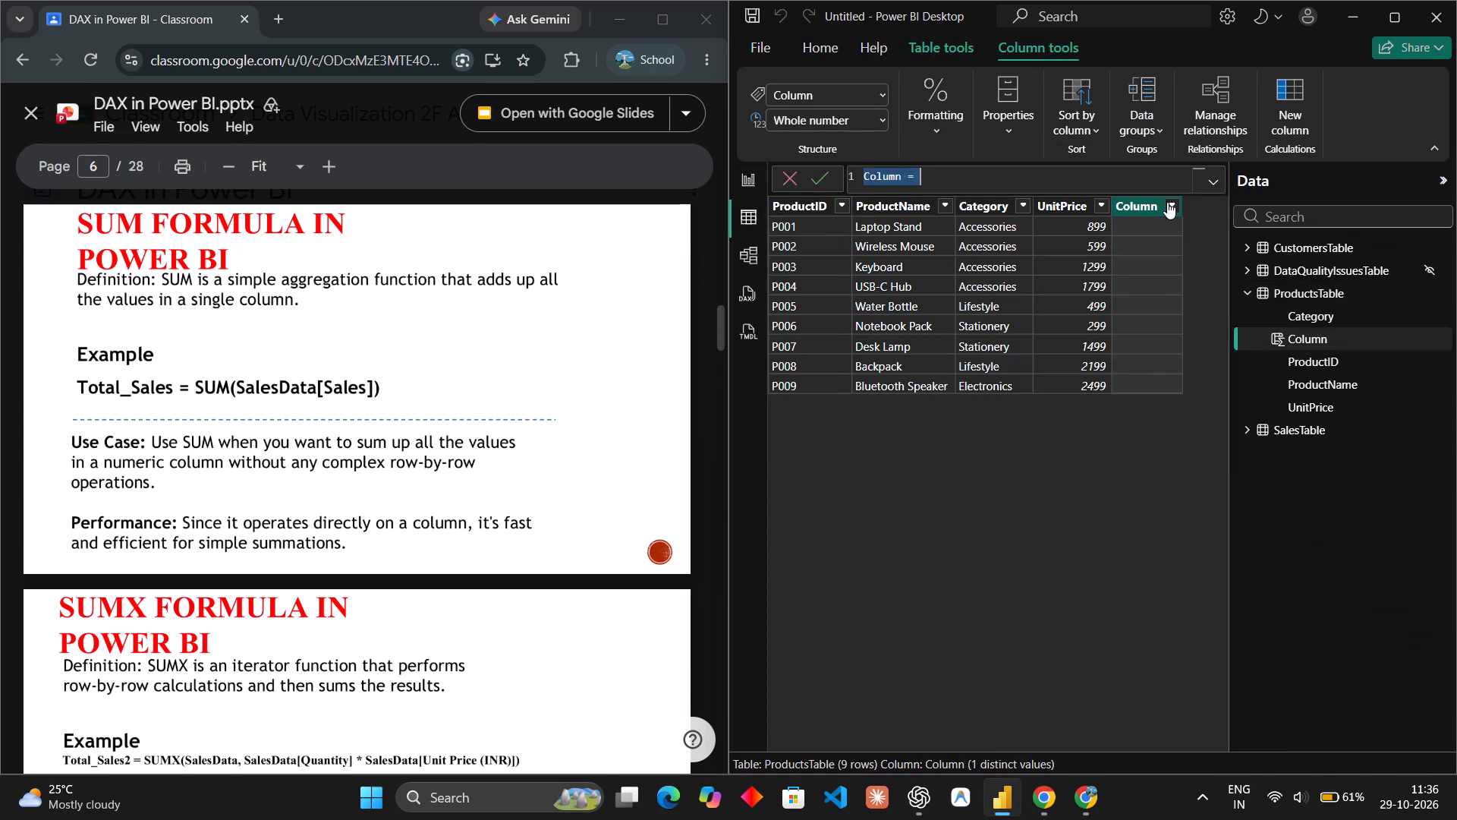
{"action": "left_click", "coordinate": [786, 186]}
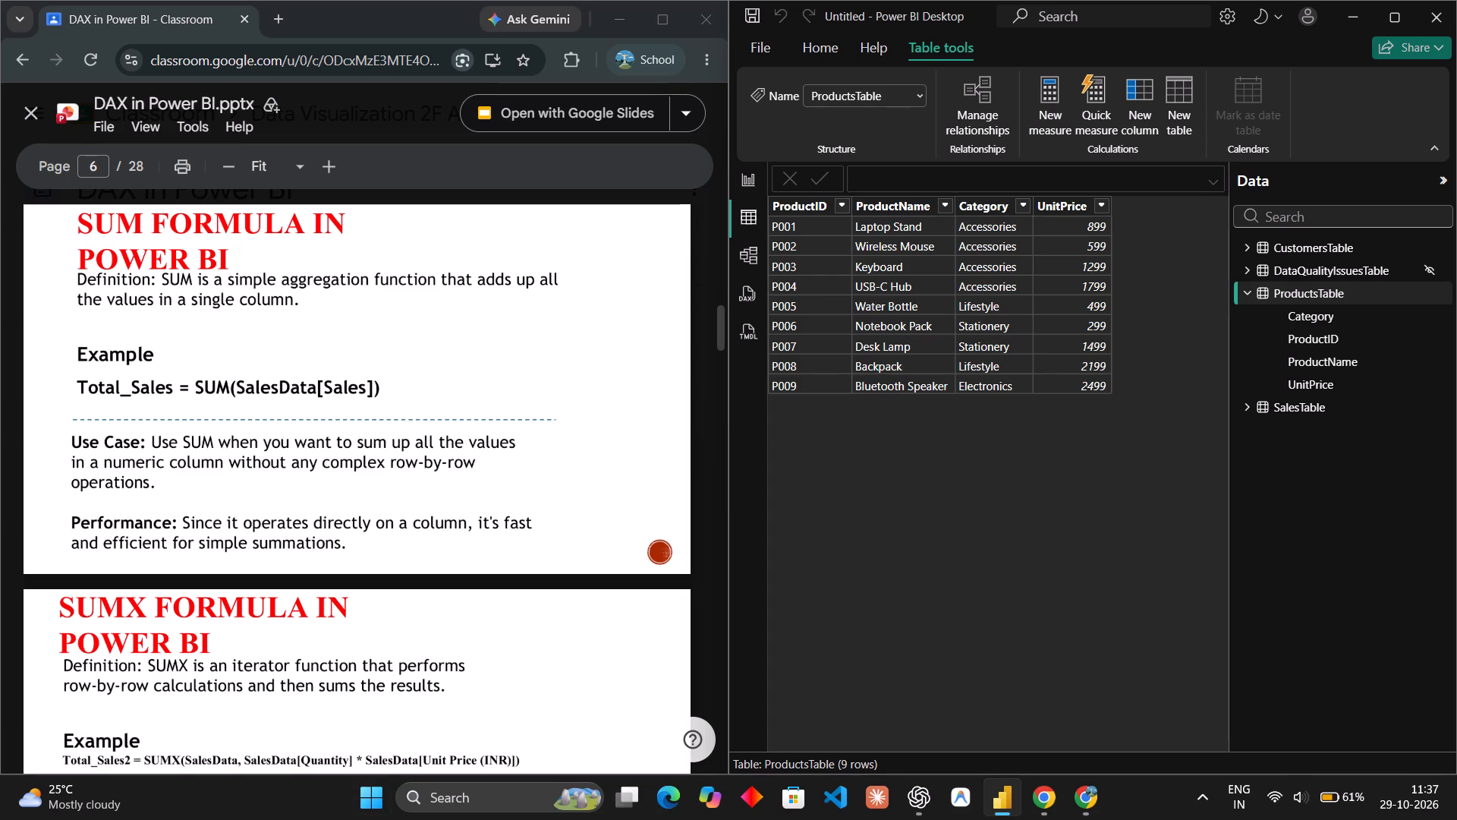
Switch to Windows Start and browse the installed apps for another program to open.
{"action": "left_click", "coordinate": [370, 800]}
{"action": "scroll", "coordinate": [514, 598], "scroll_direction": "down", "scroll_amount": 1}
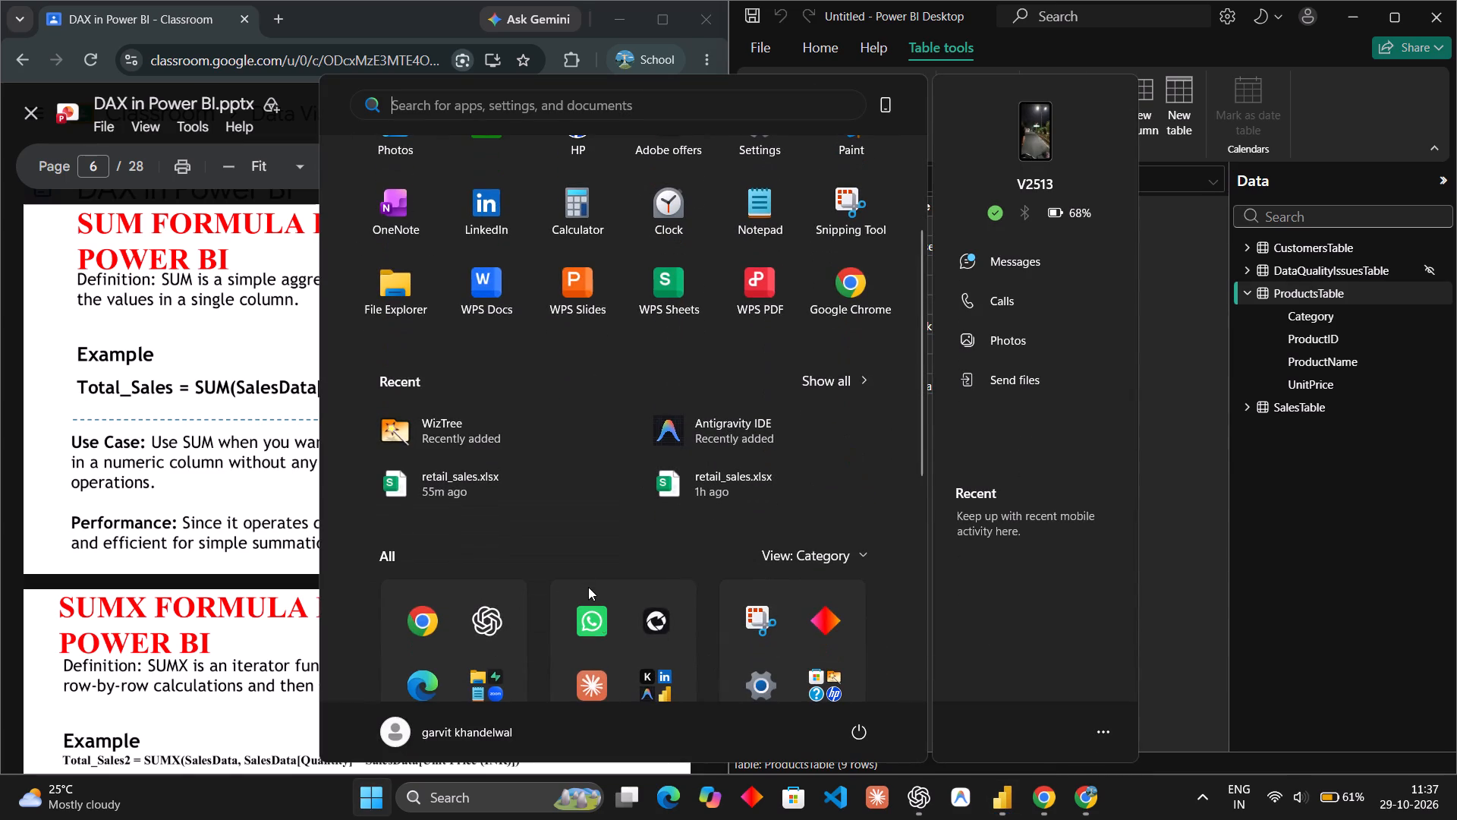
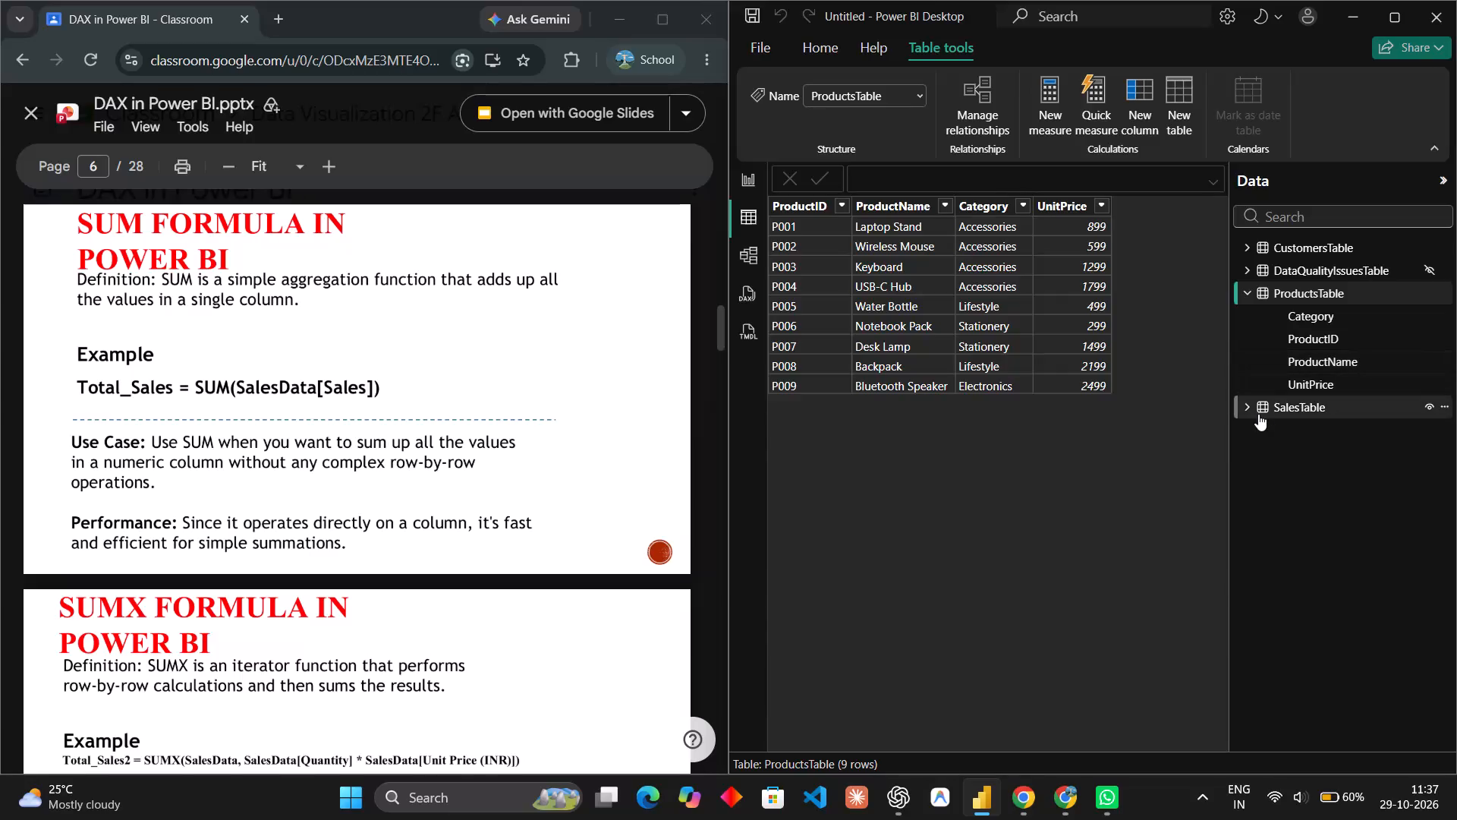
{"action": "left_click", "coordinate": [1254, 412]}
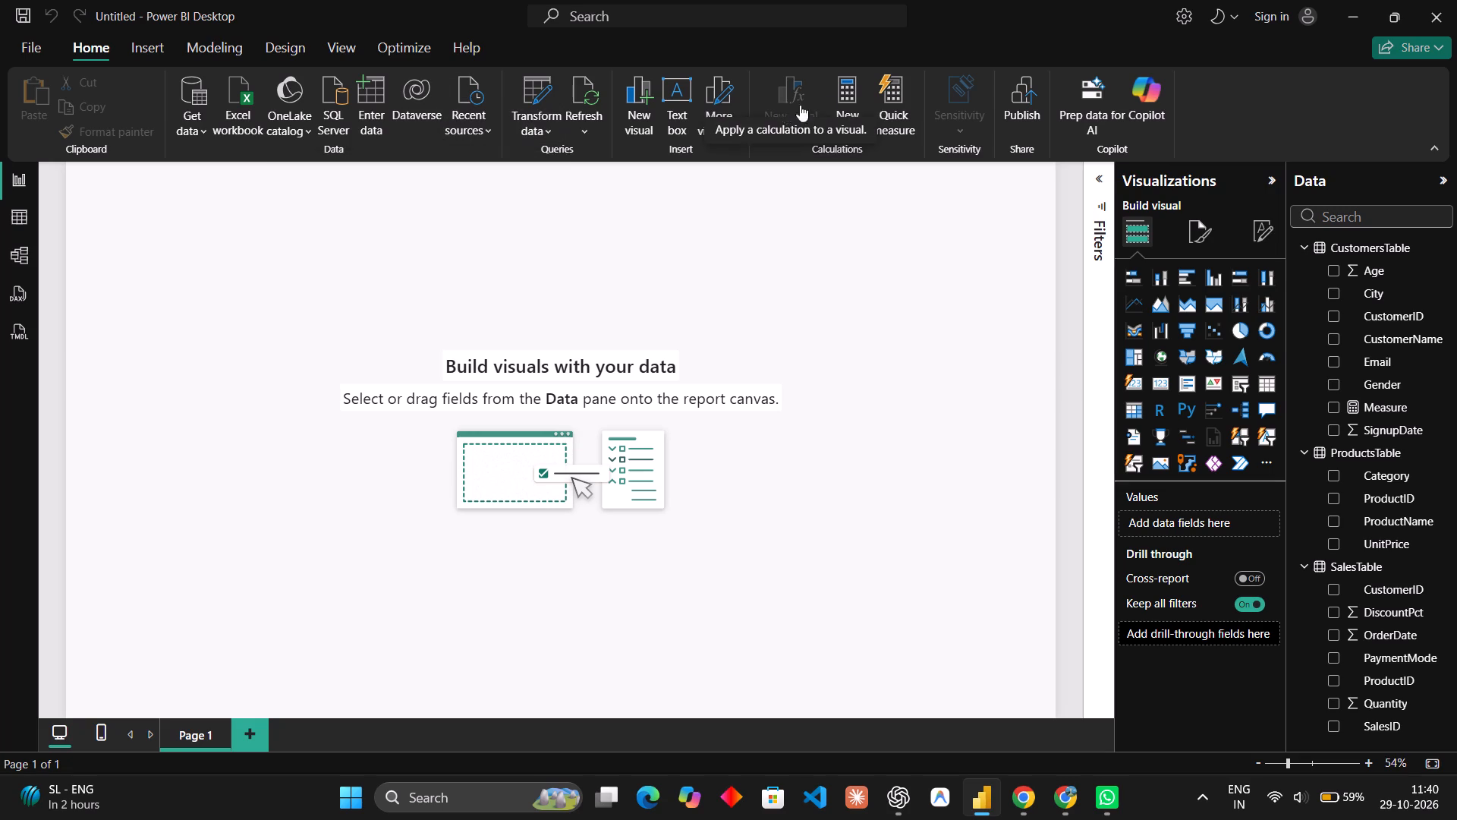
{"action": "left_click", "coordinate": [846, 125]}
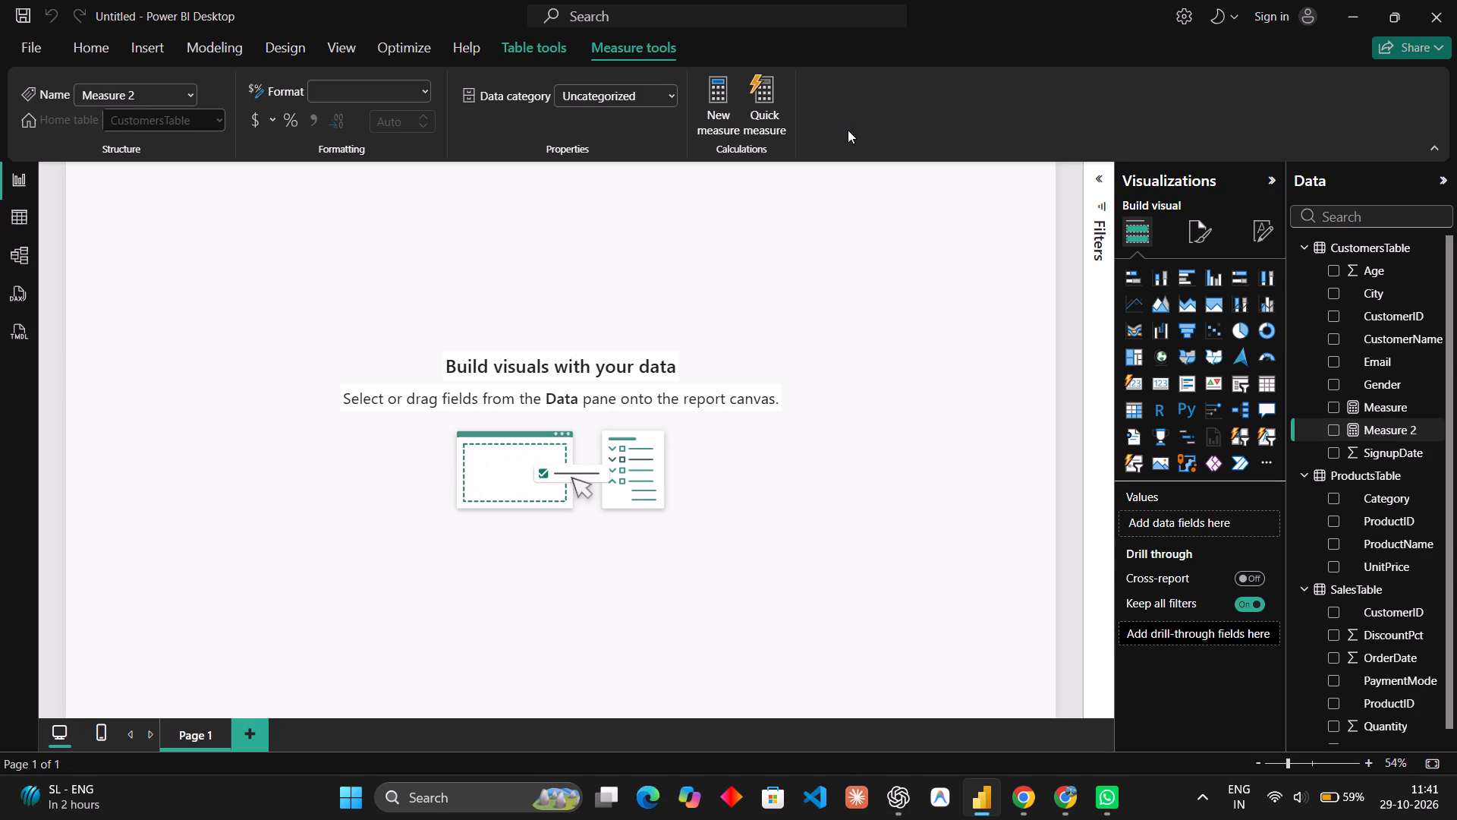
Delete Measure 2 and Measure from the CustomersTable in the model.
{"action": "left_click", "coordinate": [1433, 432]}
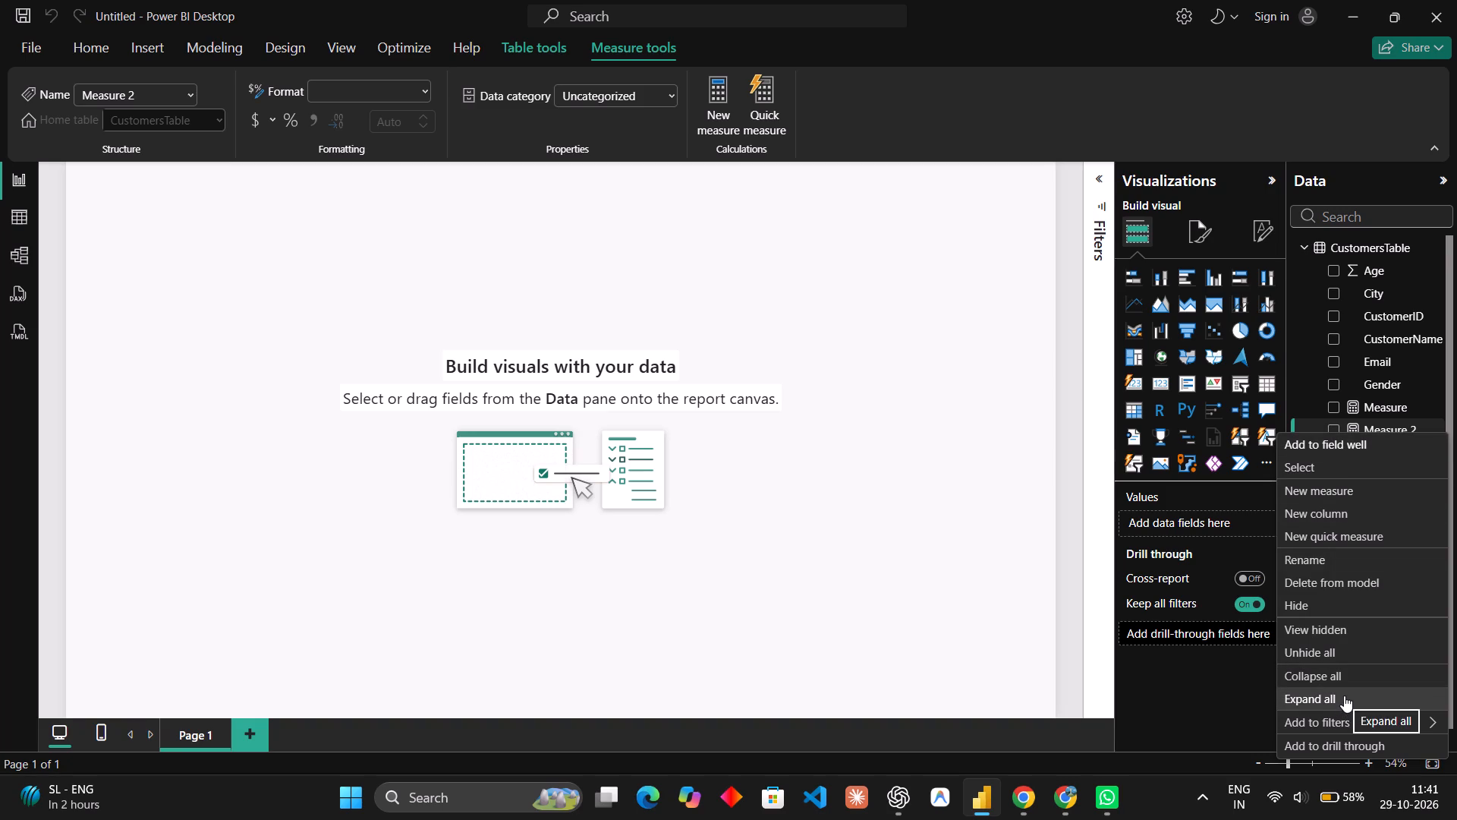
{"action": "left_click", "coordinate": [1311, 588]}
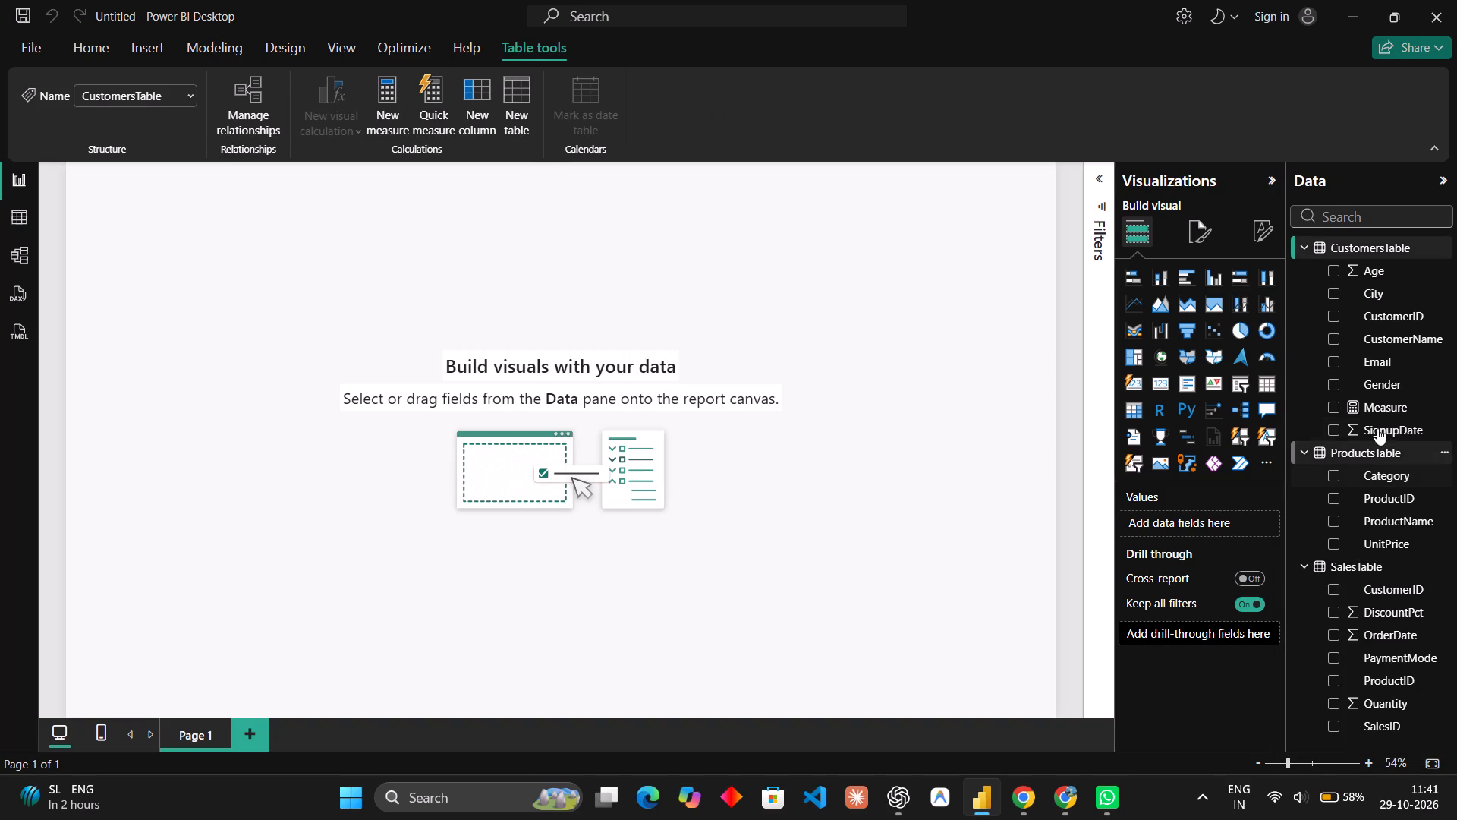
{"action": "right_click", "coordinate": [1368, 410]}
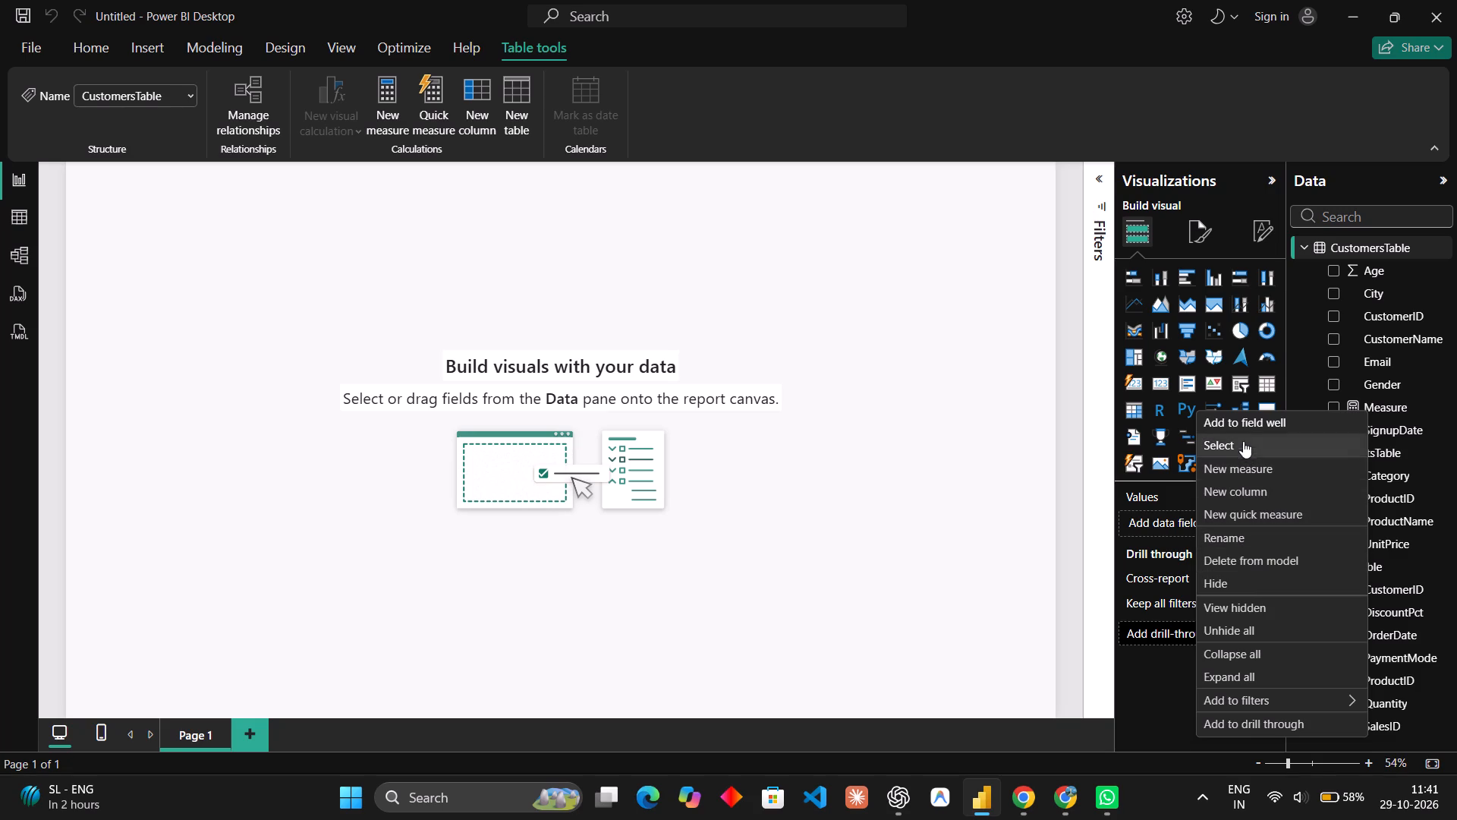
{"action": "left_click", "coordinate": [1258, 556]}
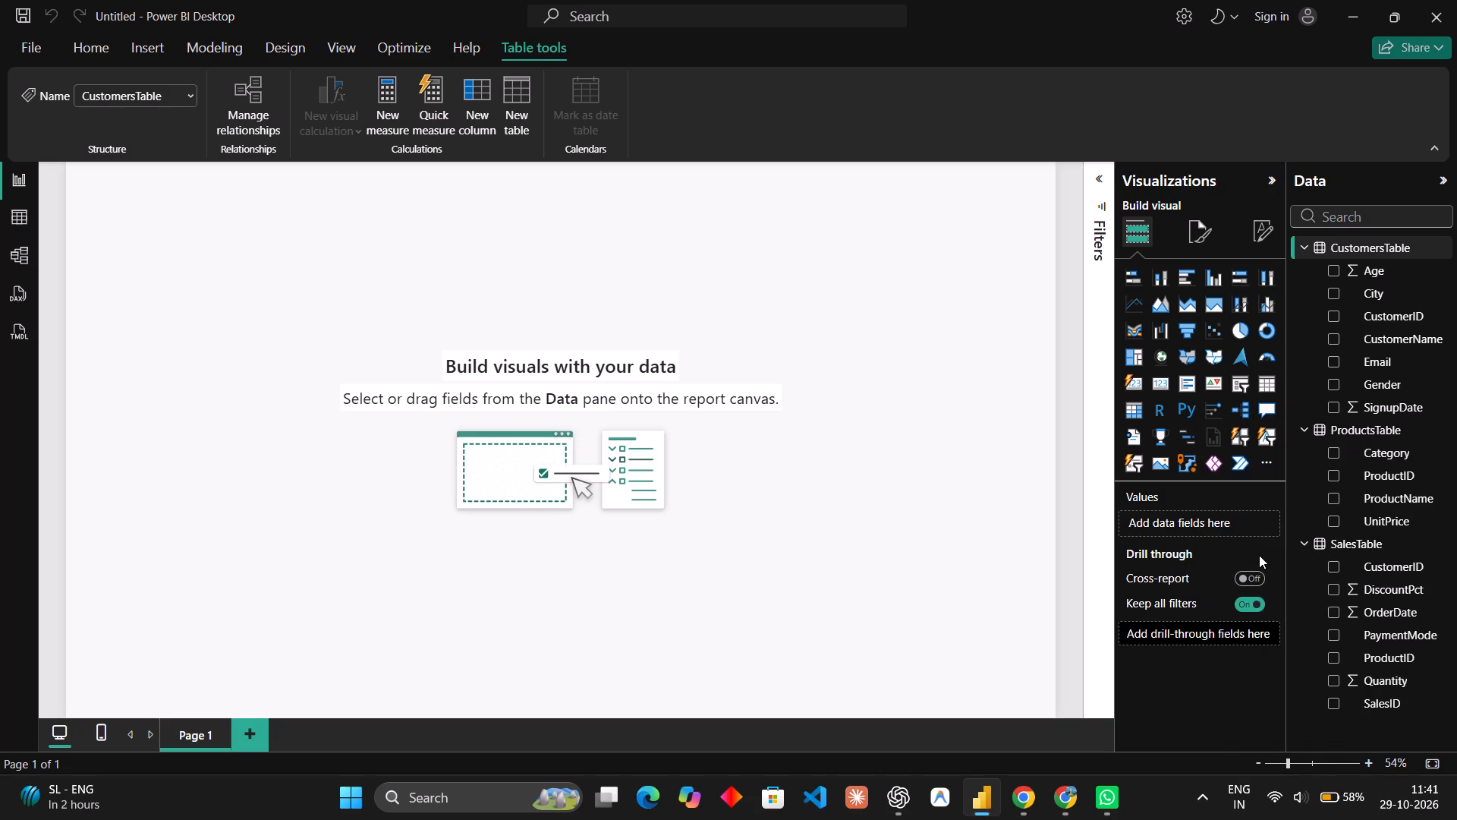
Browse the installed apps in Windows.
{"action": "left_click", "coordinate": [348, 795]}
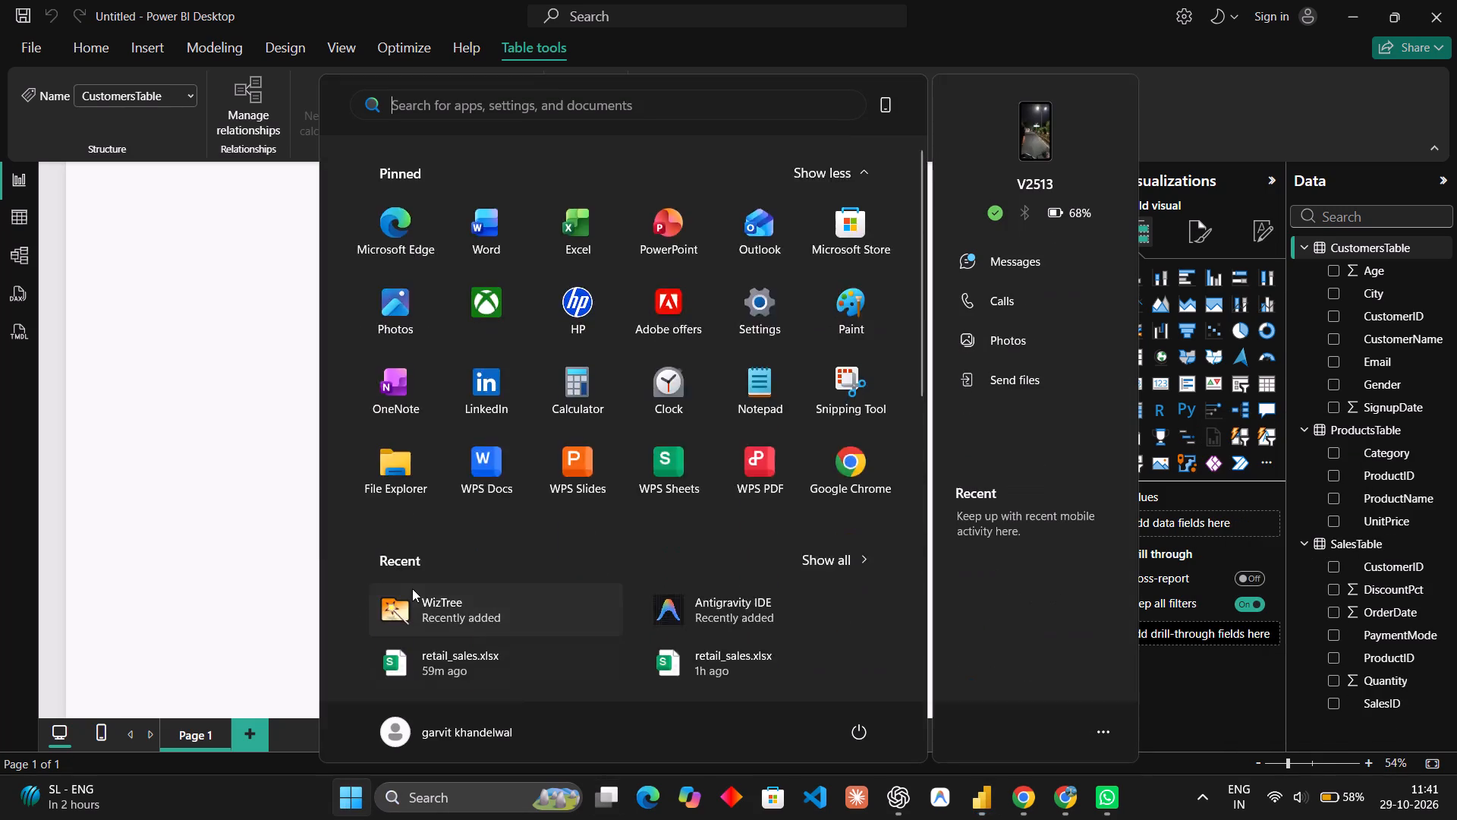
{"action": "scroll", "coordinate": [412, 588], "scroll_direction": "down", "scroll_amount": 1}
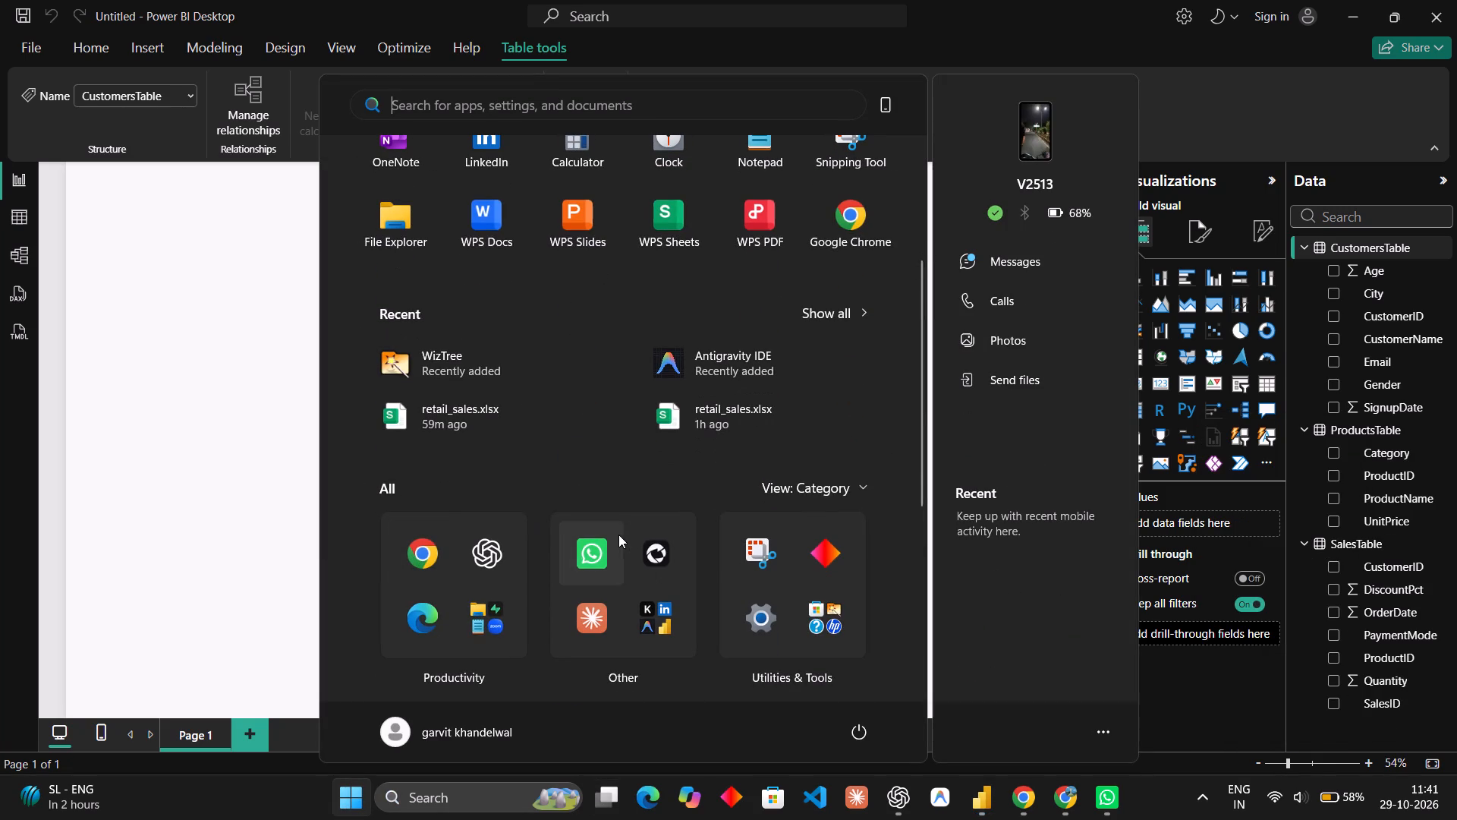